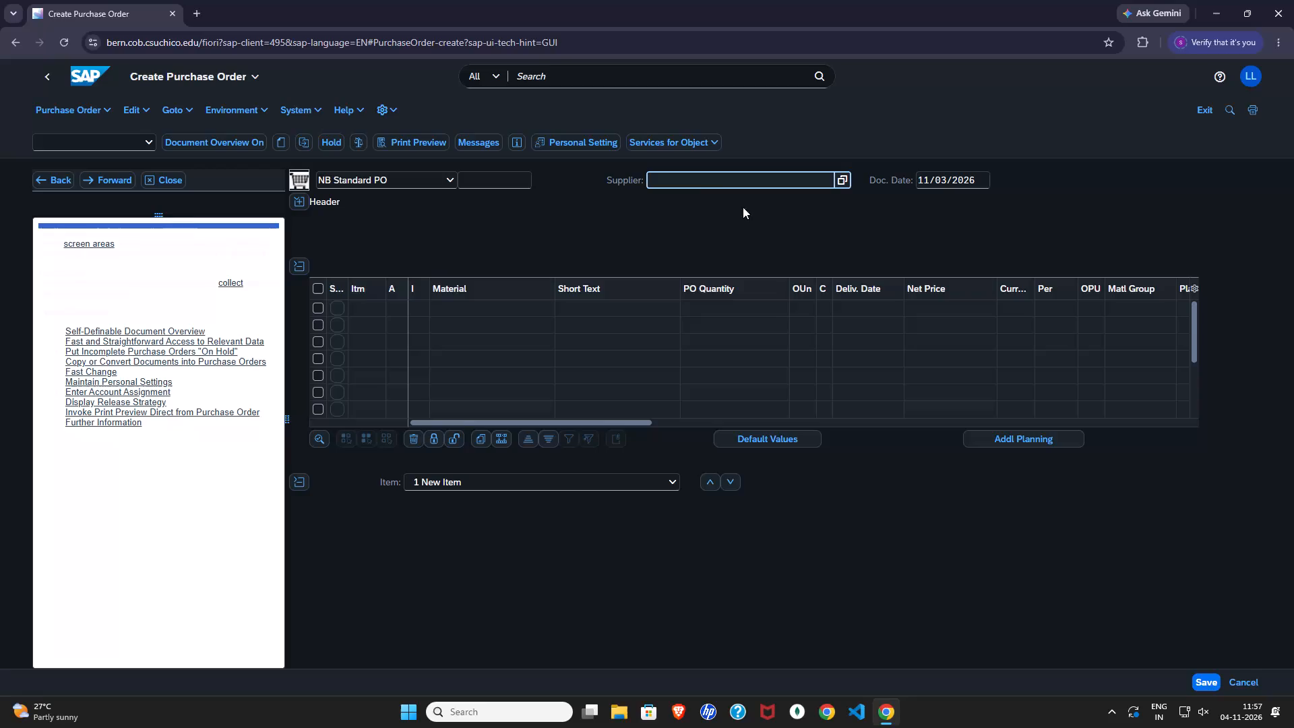
# Enter 103038 as the supplier of the new standard purchase order.
pyautogui.click(708, 177)
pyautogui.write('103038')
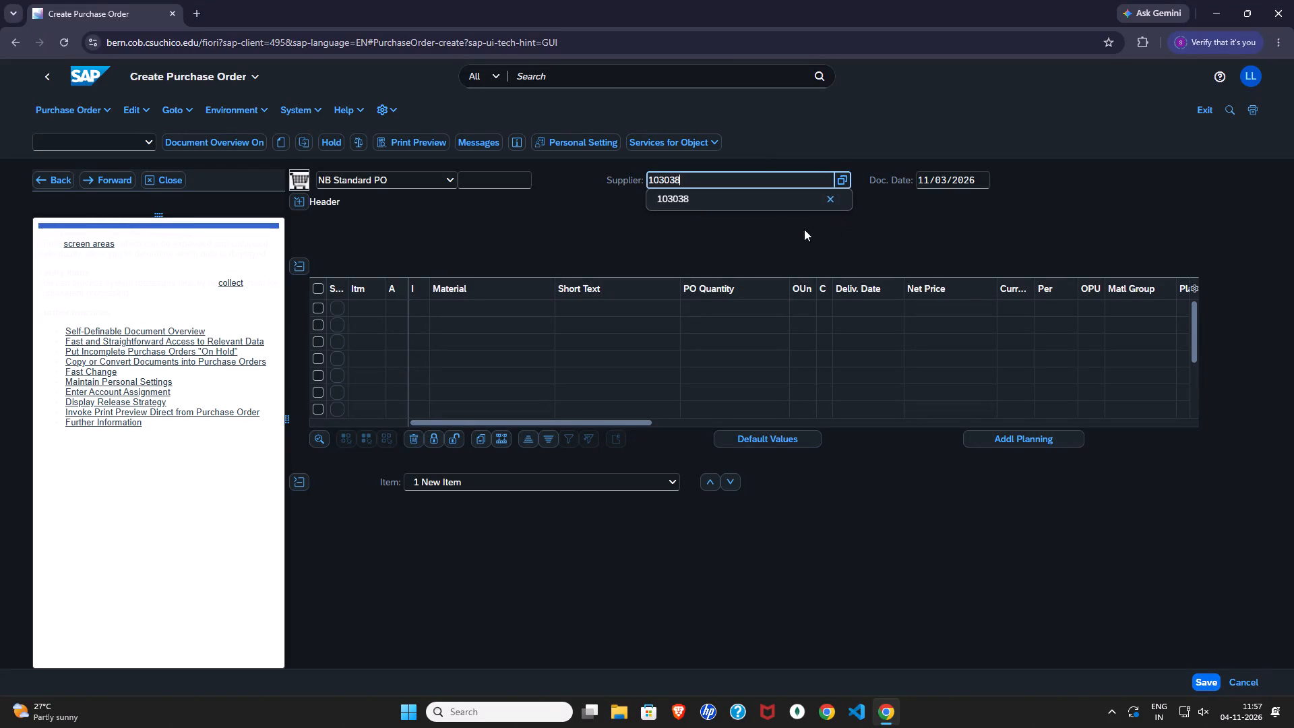
pyautogui.click(740, 208)
pyautogui.click(718, 214)
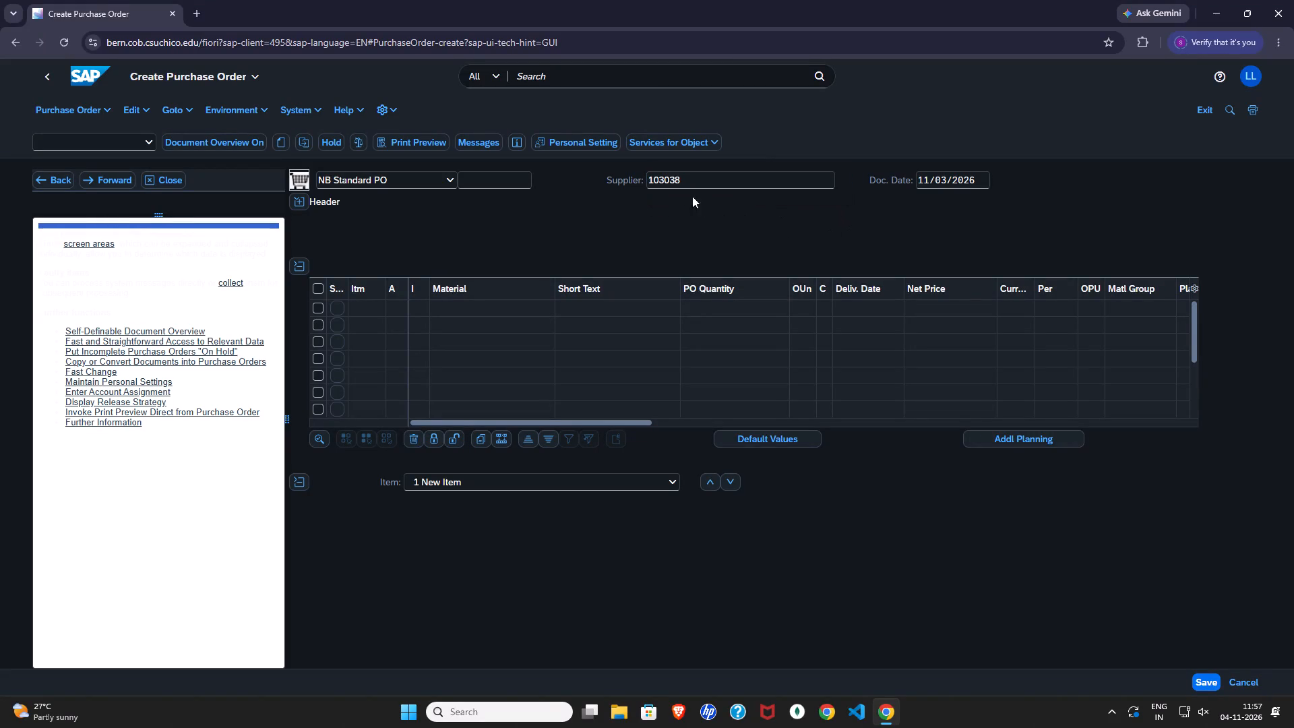
pyautogui.click(662, 181)
pyautogui.click(673, 199)
pyautogui.click(586, 243)
# Add material EPAD1038 on the first line of the item overview and submit the entry.
pyautogui.click(435, 314)
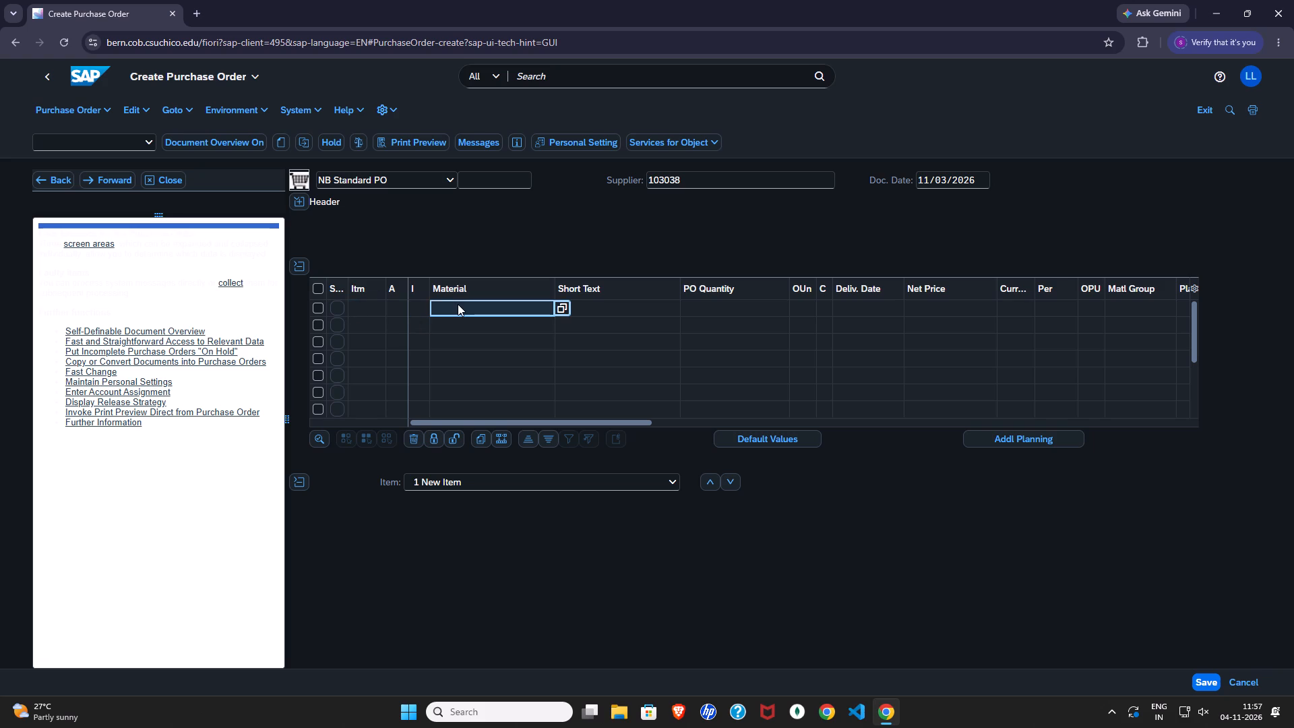
pyautogui.press('e')
pyautogui.write('PAD')
pyautogui.write('1038')
pyautogui.press('Return')
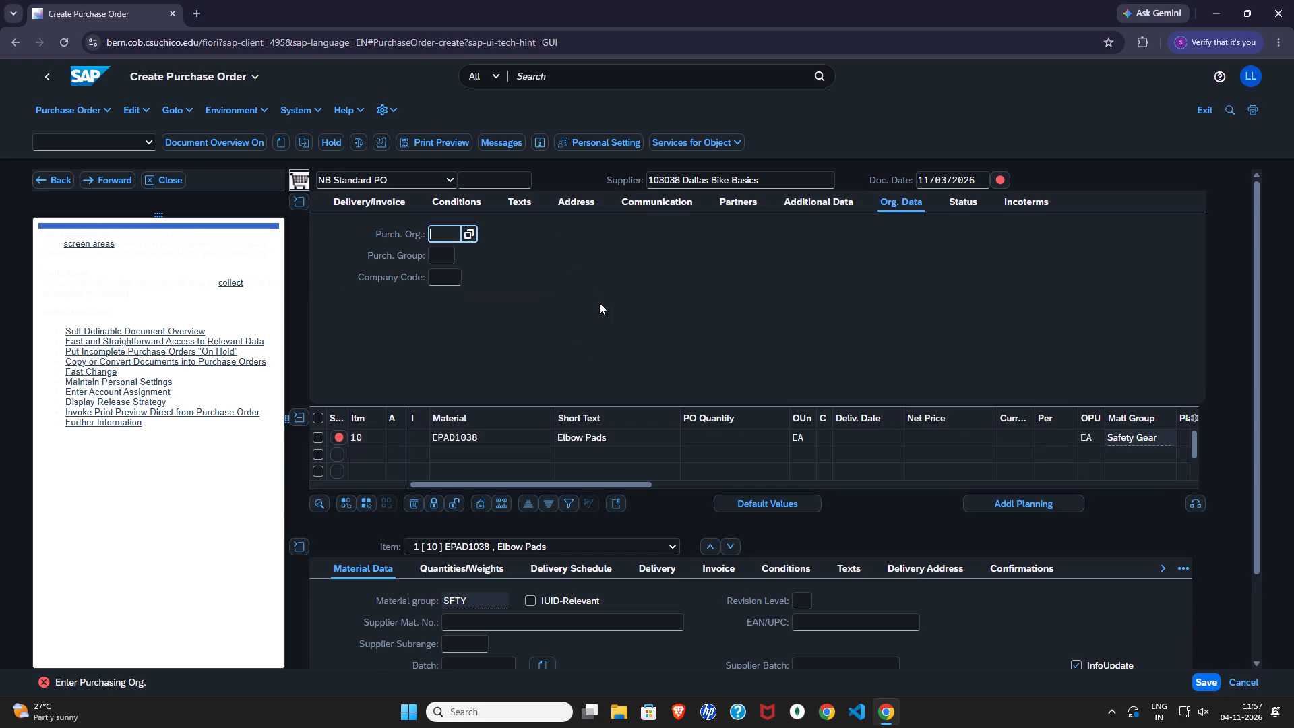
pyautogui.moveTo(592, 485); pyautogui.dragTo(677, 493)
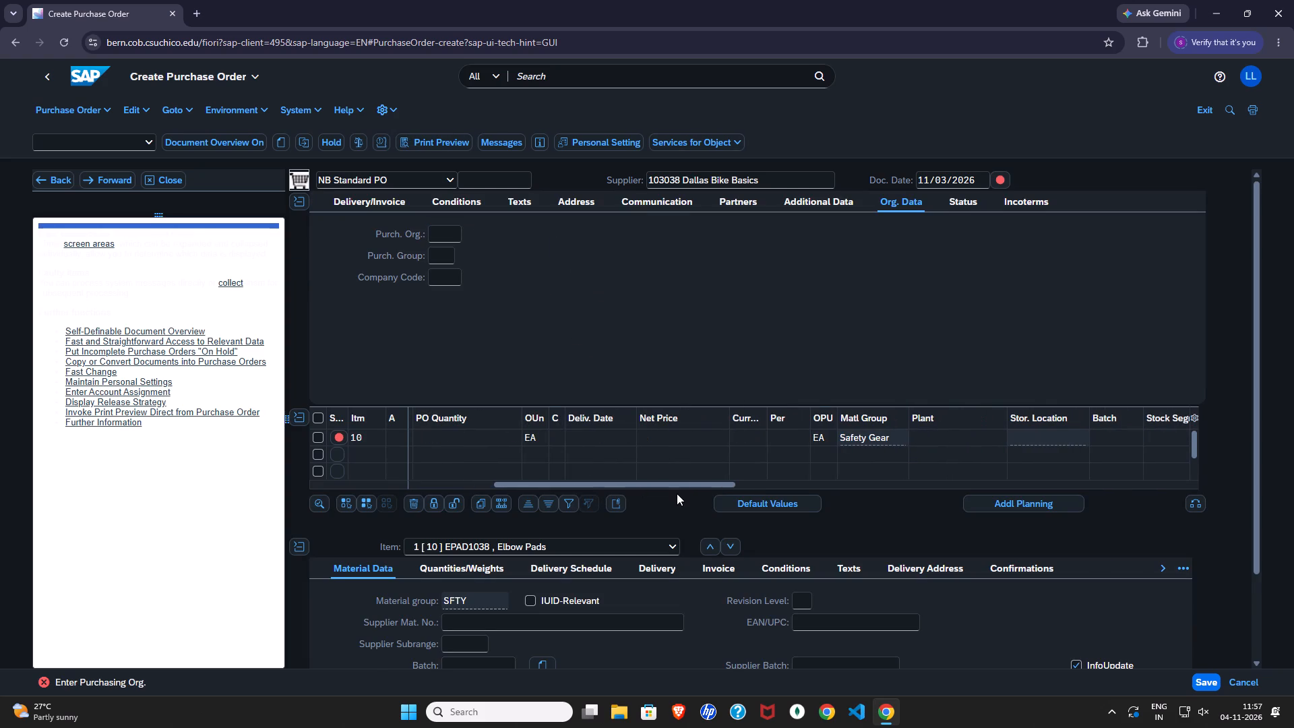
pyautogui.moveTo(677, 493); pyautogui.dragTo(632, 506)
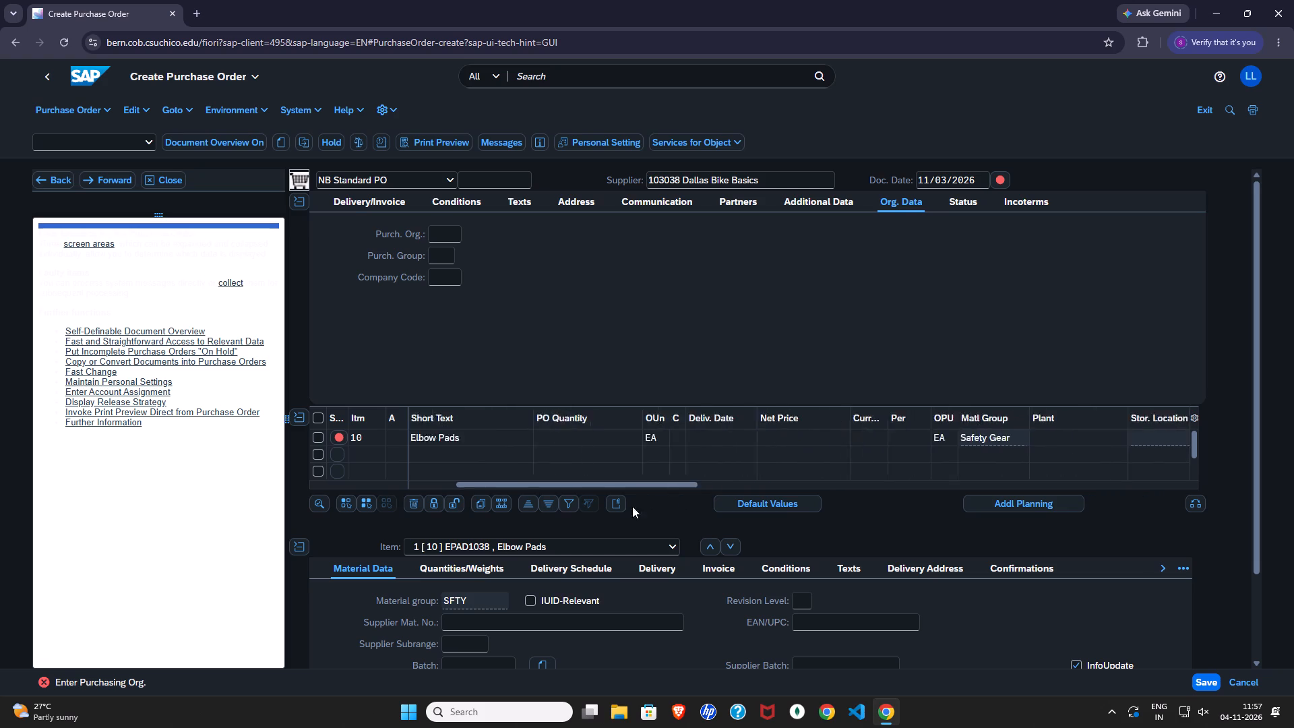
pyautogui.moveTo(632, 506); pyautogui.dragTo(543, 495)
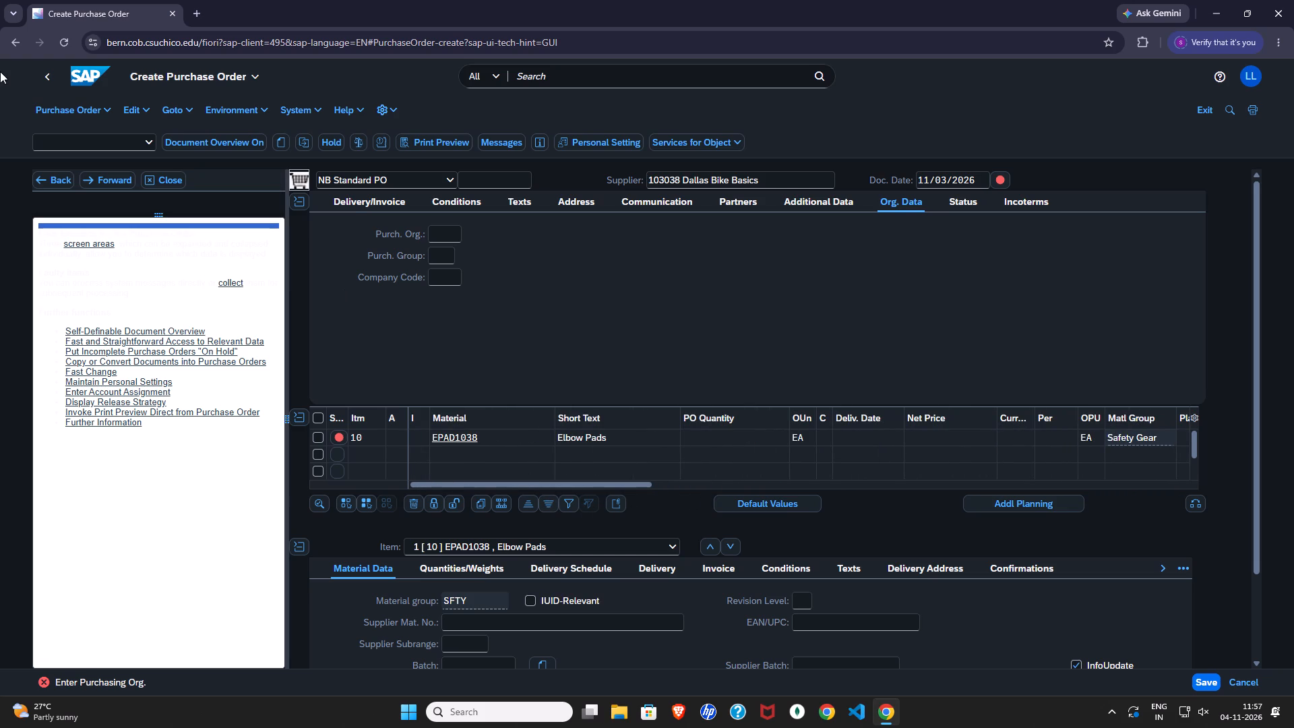
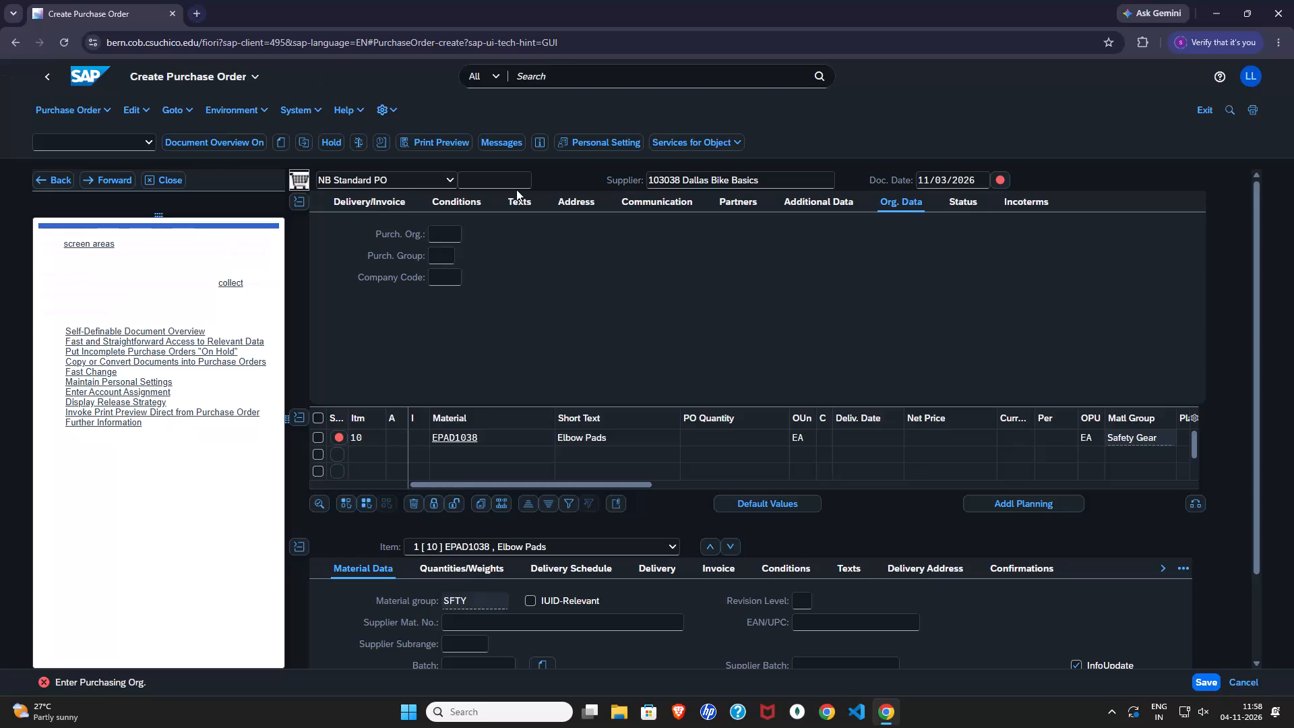
# Enter a PO quantity of 10 and a net price of 25 for the EPAD1038 item.
pyautogui.click(714, 434)
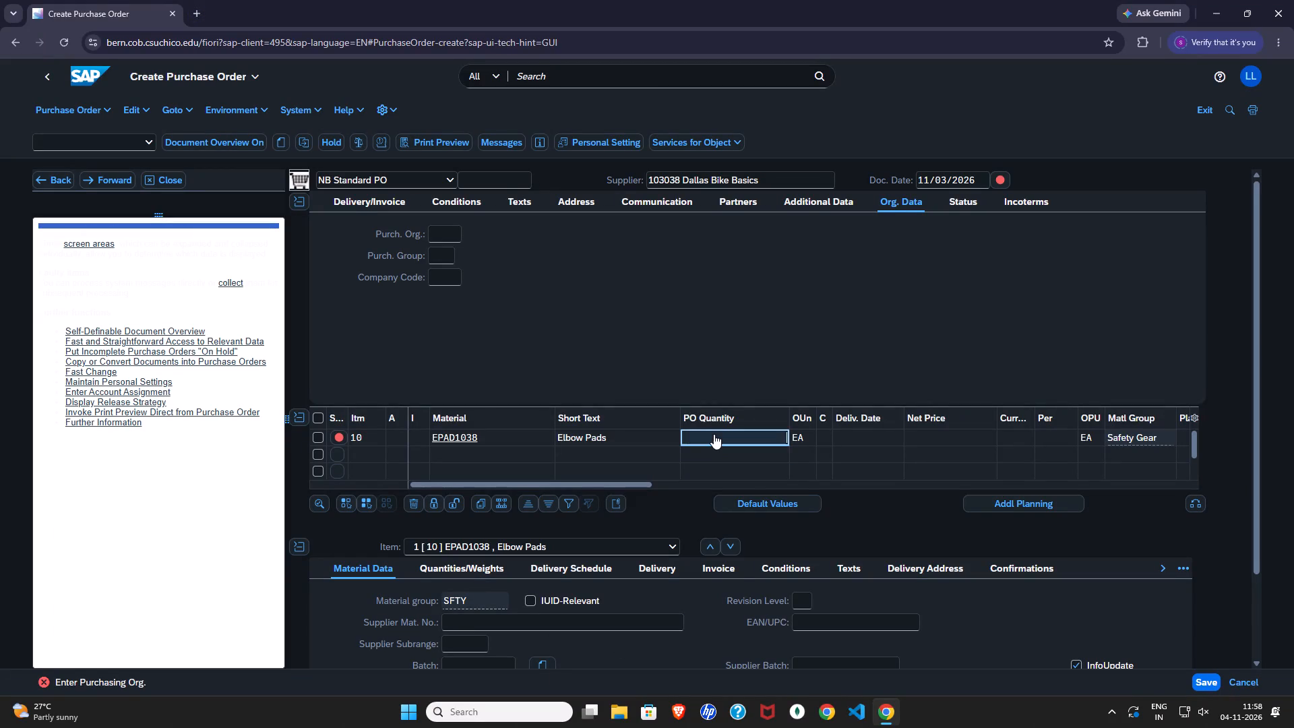
pyautogui.press('1')
pyautogui.press('0')
pyautogui.click(773, 357)
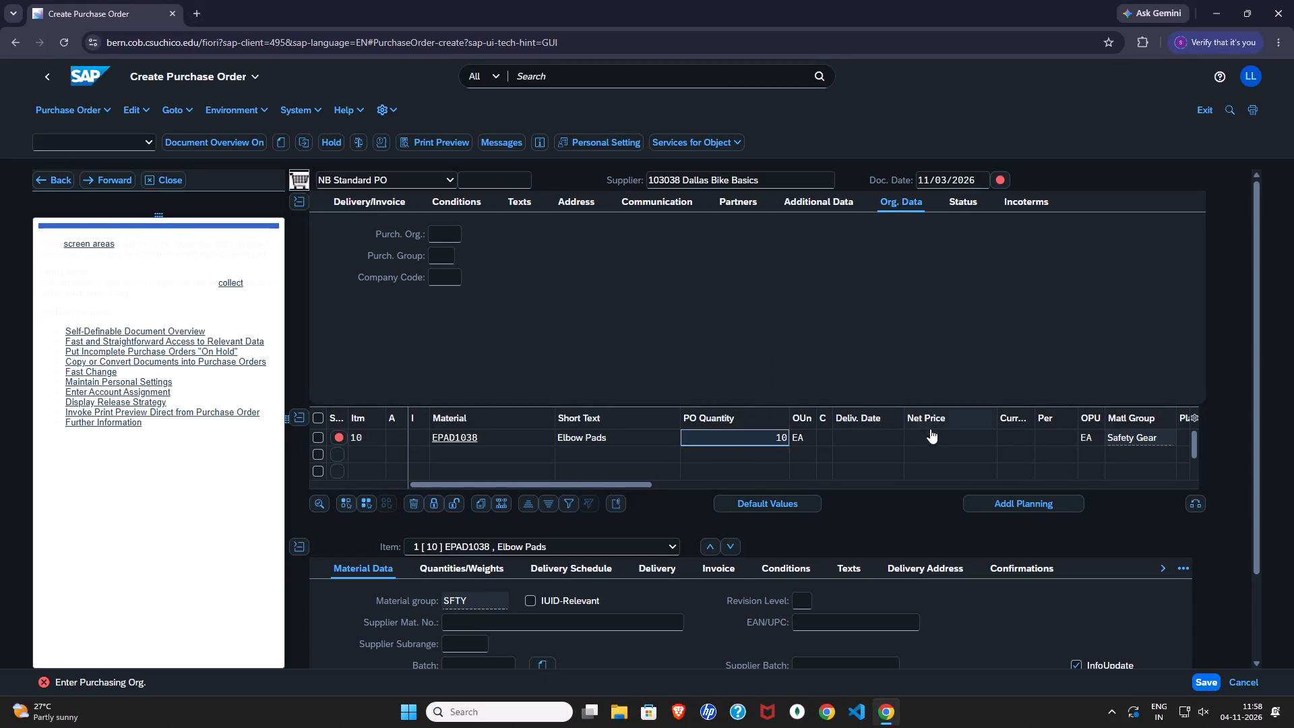
pyautogui.click(960, 430)
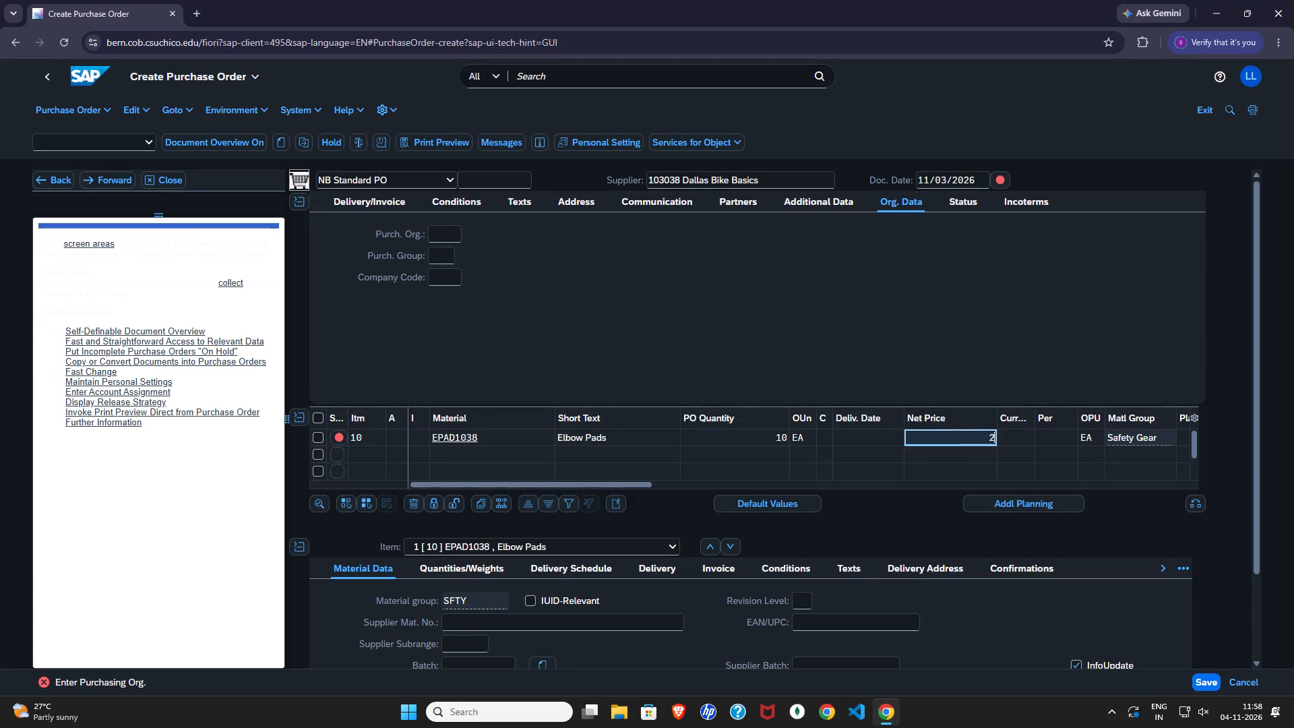
pyautogui.press('2')
pyautogui.press('5')
pyautogui.click(960, 352)
# Set the EPAD1038 item's currency to USD and its price unit to per 1.
pyautogui.click(1024, 429)
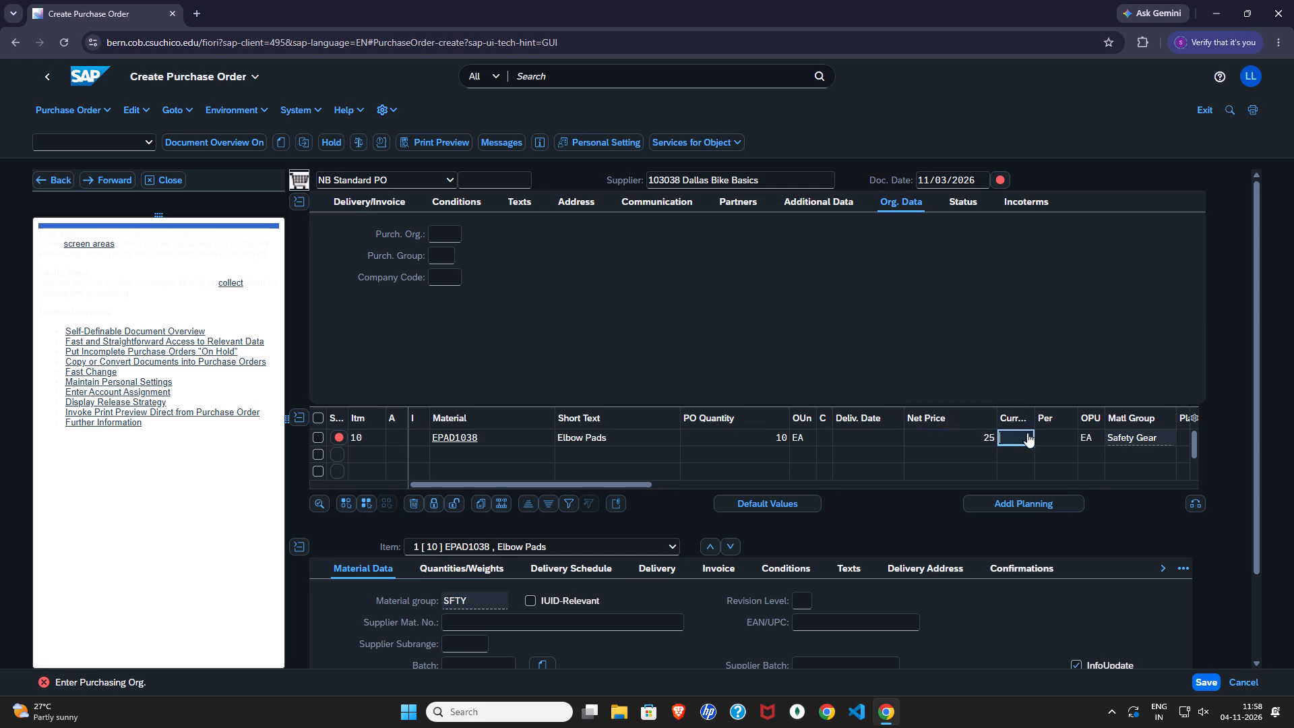
pyautogui.write('usdf')
pyautogui.press('BackSpace')
pyautogui.press('BackSpace')
pyautogui.press('BackSpace')
pyautogui.write('YSD')
pyautogui.press('BackSpace')
pyautogui.press('BackSpace')
pyautogui.press('BackSpace')
pyautogui.write('USD')
pyautogui.click(1009, 328)
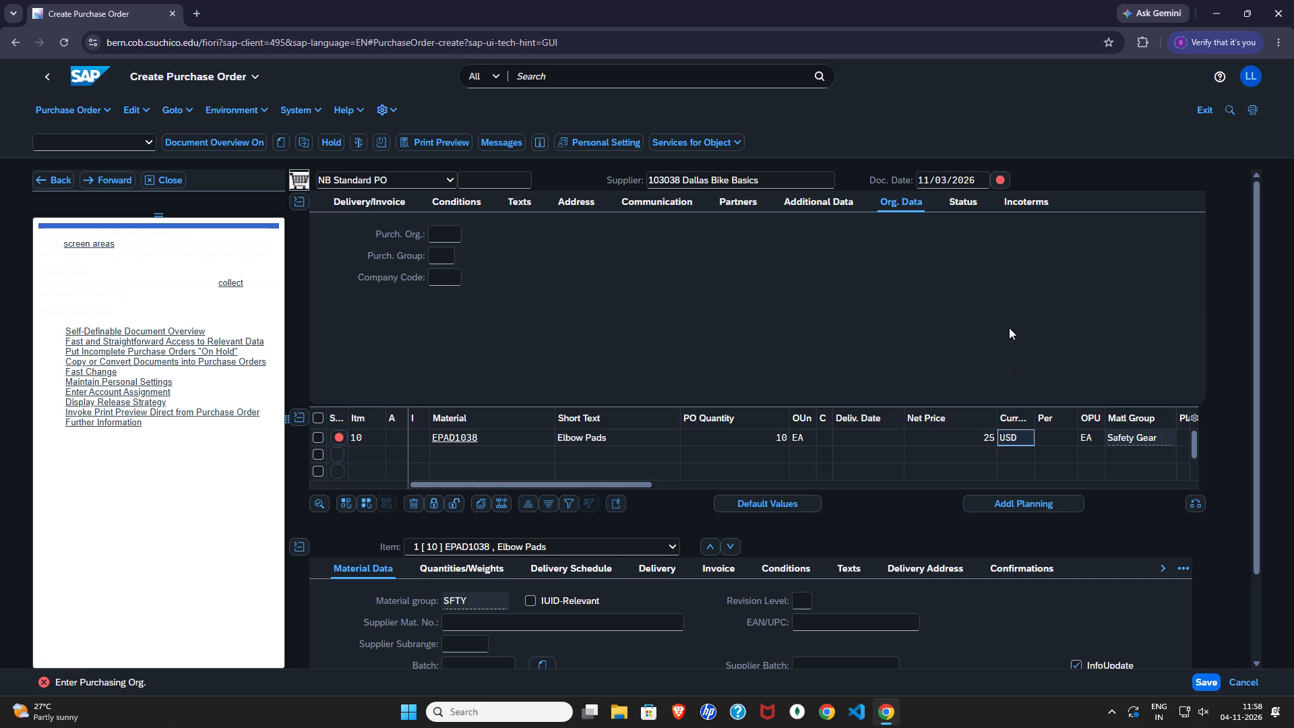
pyautogui.click(1065, 427)
pyautogui.click(1062, 431)
pyautogui.press('1')
pyautogui.click(1027, 359)
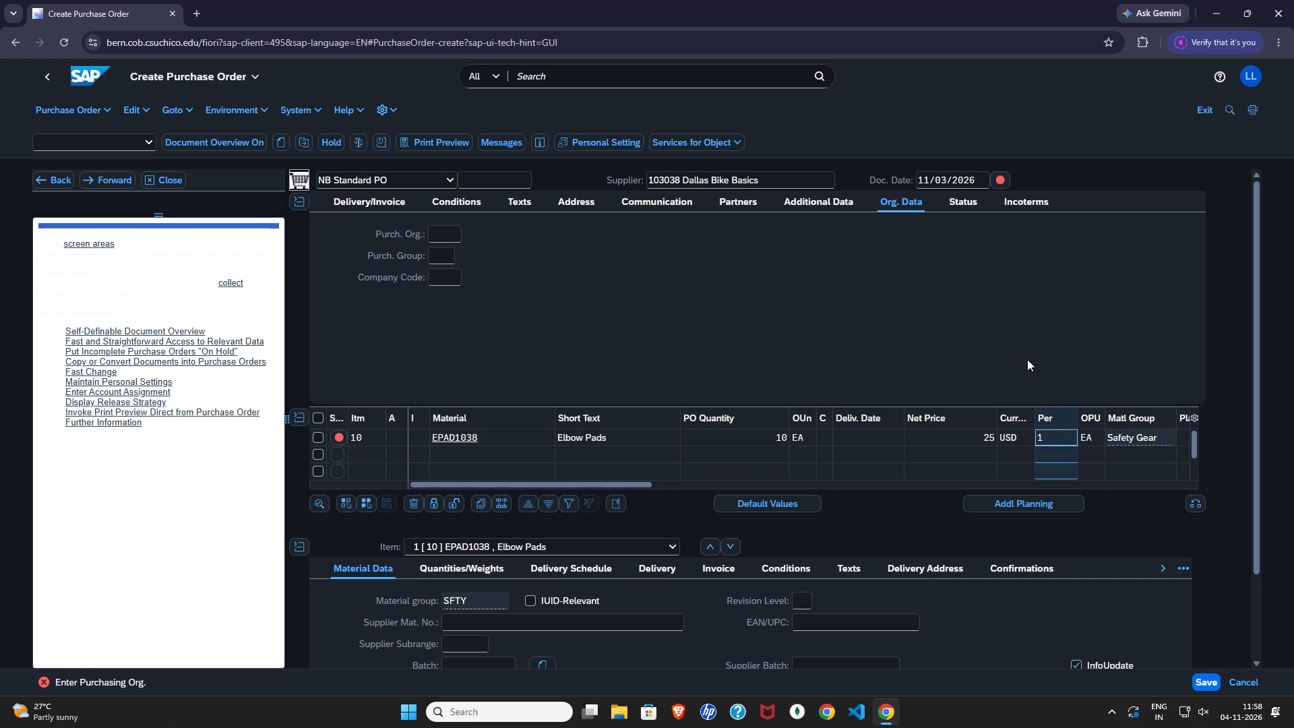
# Choose SD00 (DC San Diego) from the value list as the plant for the EPAD1038 item.
pyautogui.moveTo(626, 486); pyautogui.dragTo(717, 488)
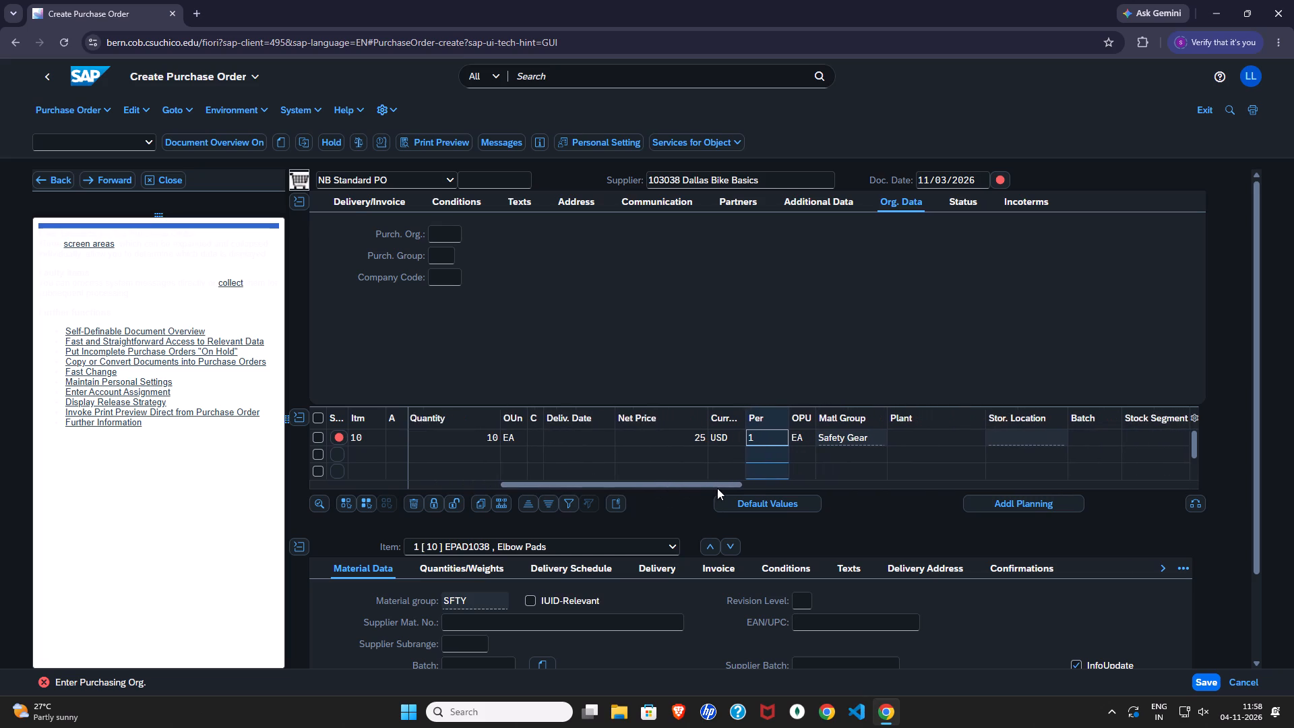
pyautogui.moveTo(717, 488); pyautogui.dragTo(724, 489)
pyautogui.click(898, 435)
pyautogui.click(968, 439)
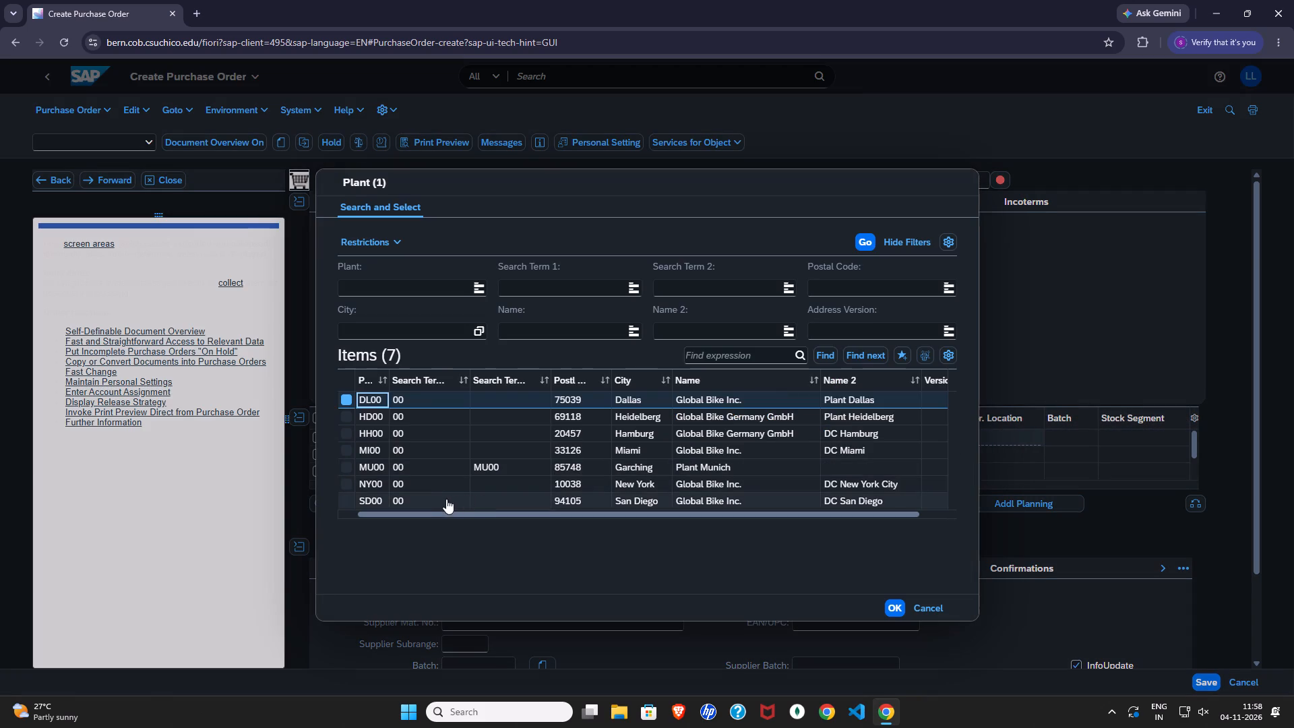
pyautogui.scroll(-3, 440, 485)
pyautogui.click(413, 502)
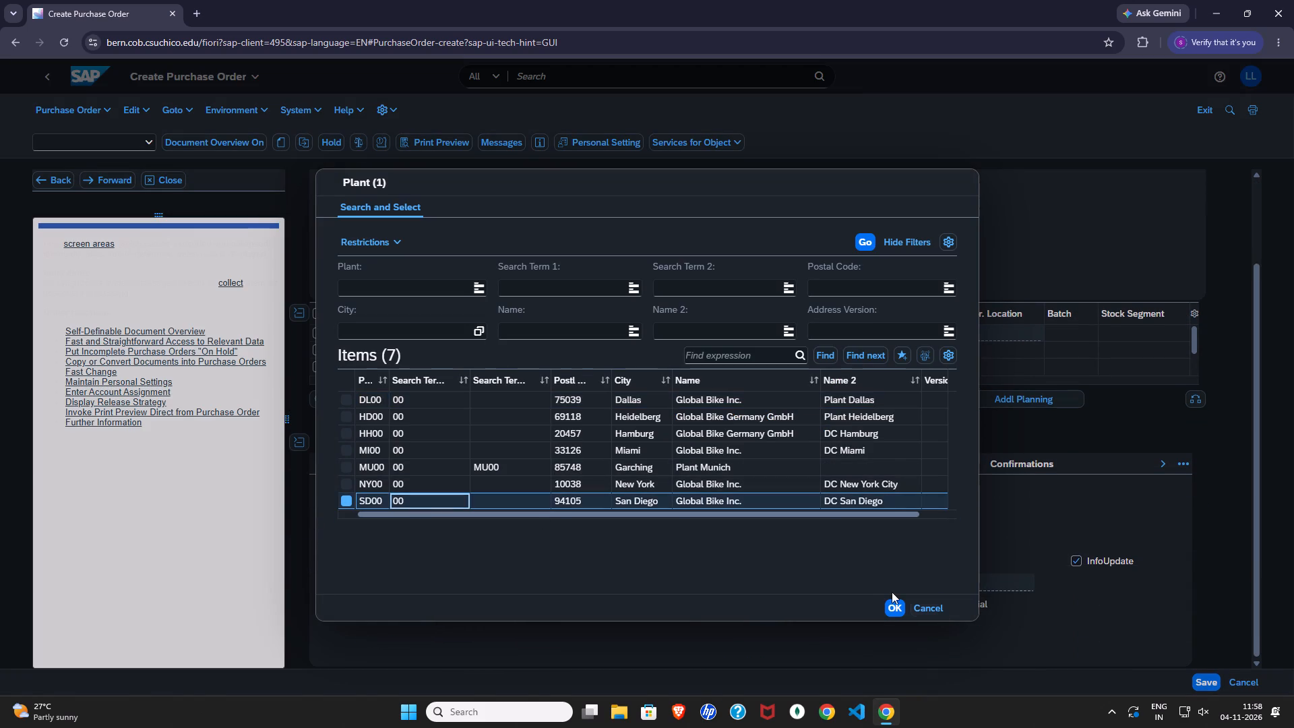
pyautogui.click(898, 607)
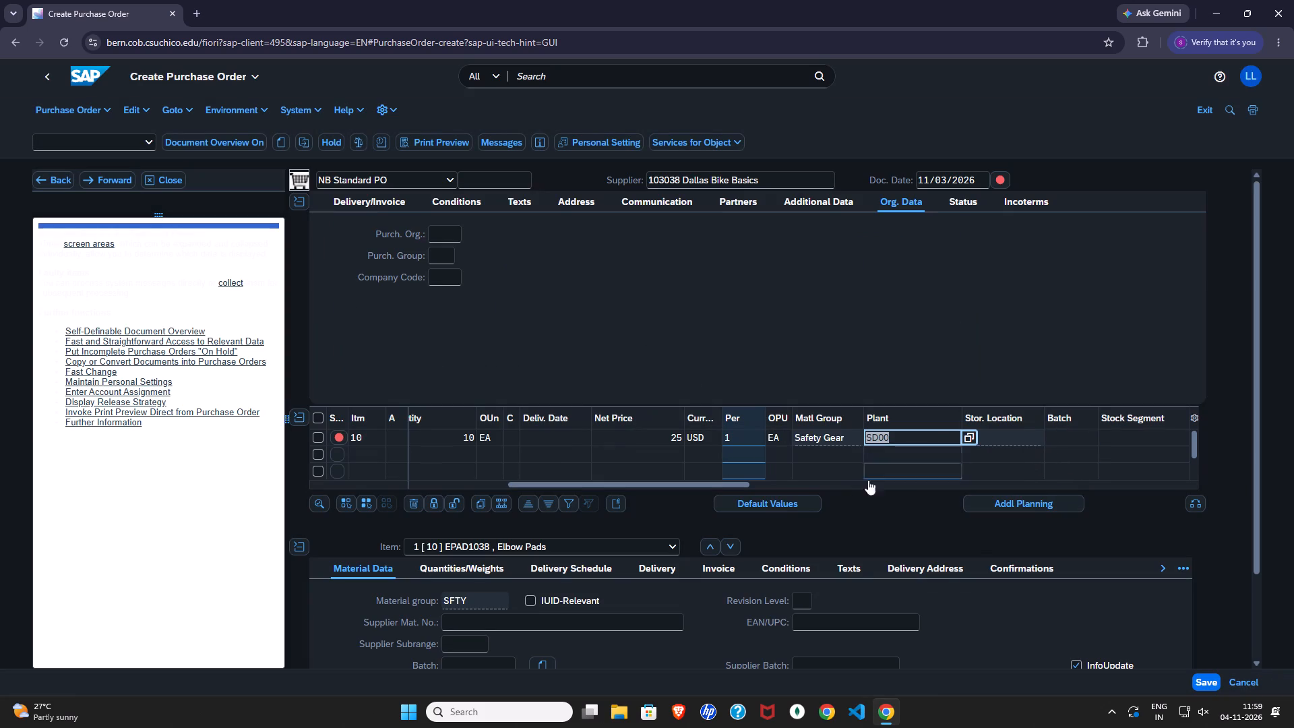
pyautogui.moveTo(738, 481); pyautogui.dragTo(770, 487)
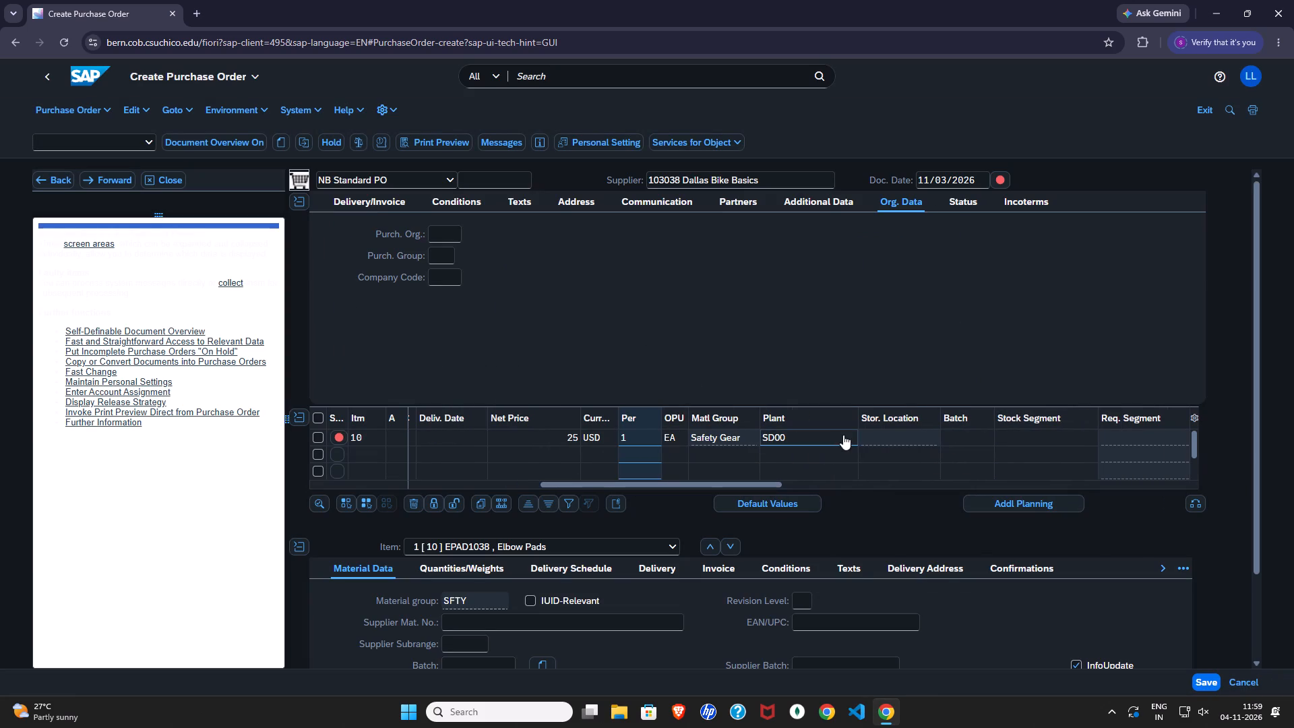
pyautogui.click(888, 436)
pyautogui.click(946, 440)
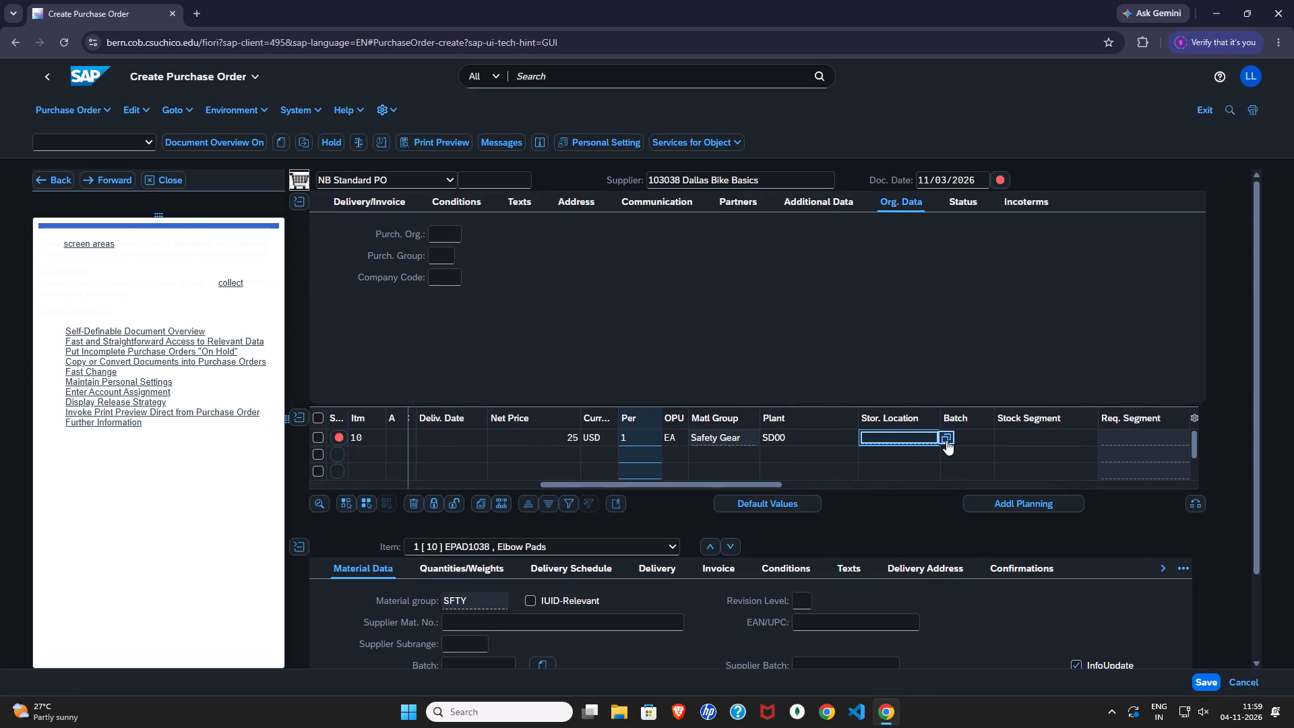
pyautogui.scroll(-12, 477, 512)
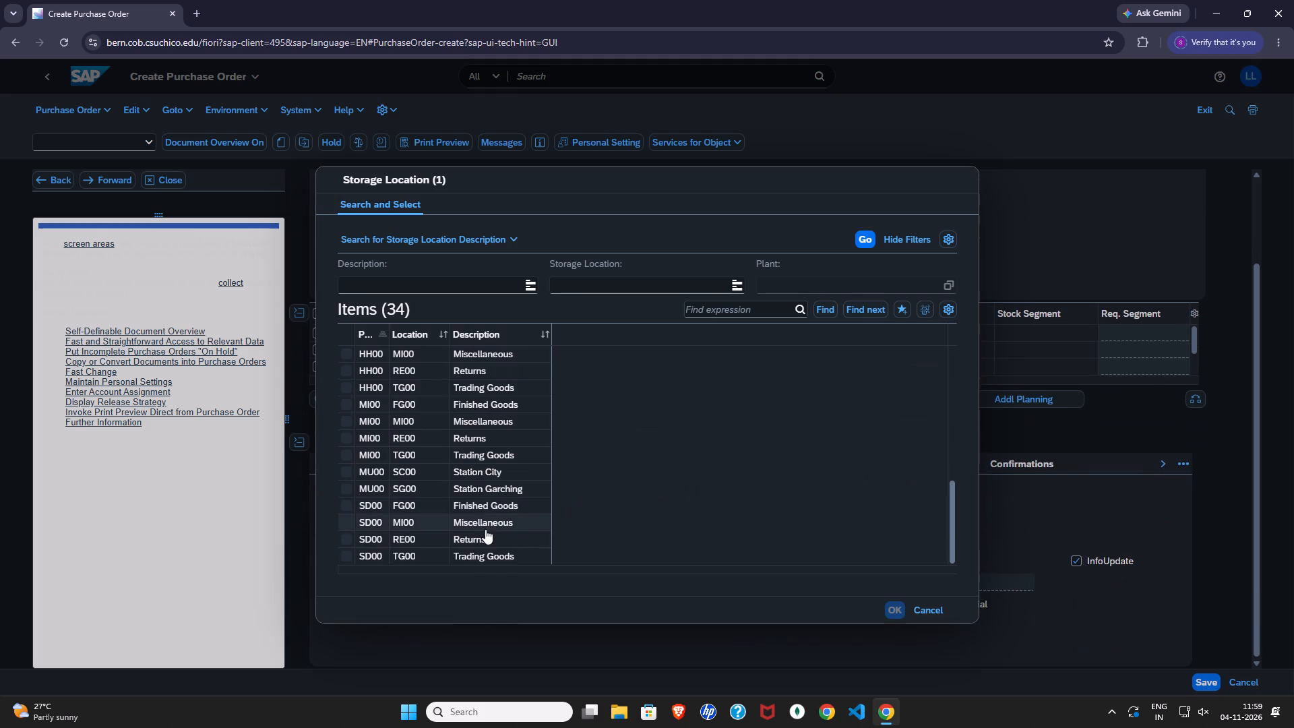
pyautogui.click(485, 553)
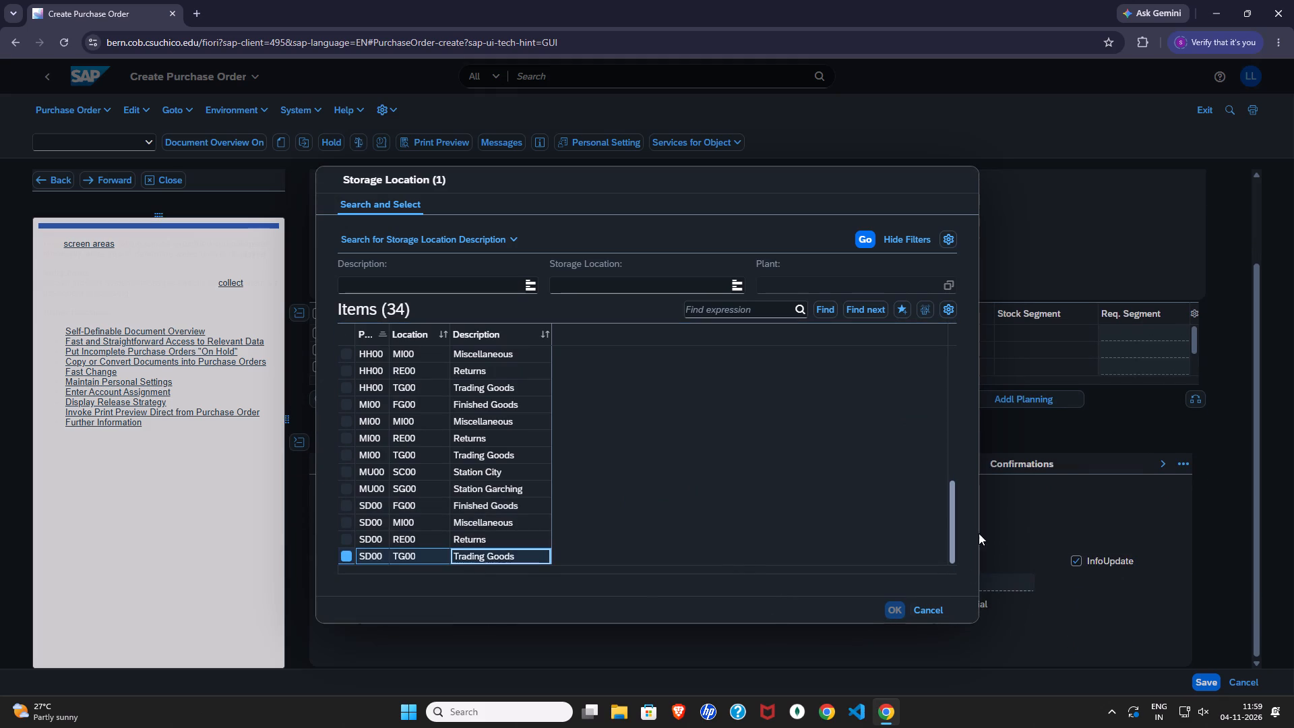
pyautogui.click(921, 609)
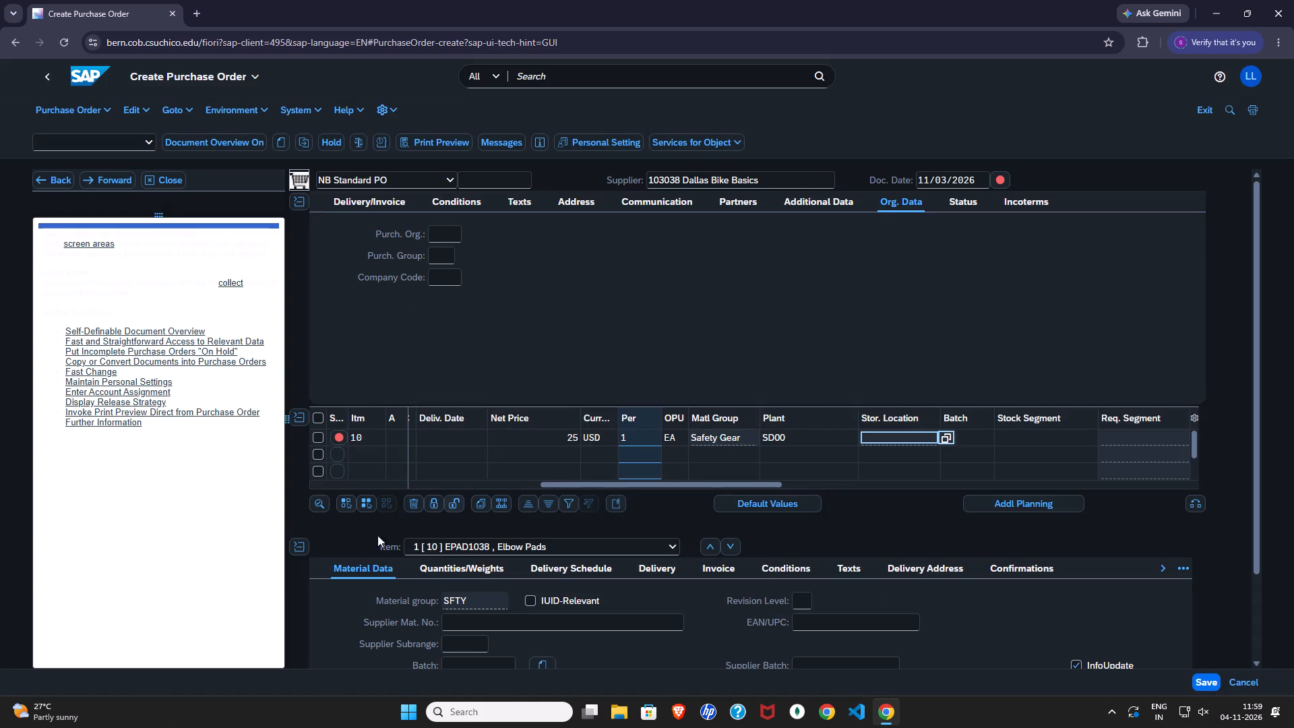
# Collapse the item details and choose TG00 (Trading Goods) as the storage location for item 10.
pyautogui.click(297, 552)
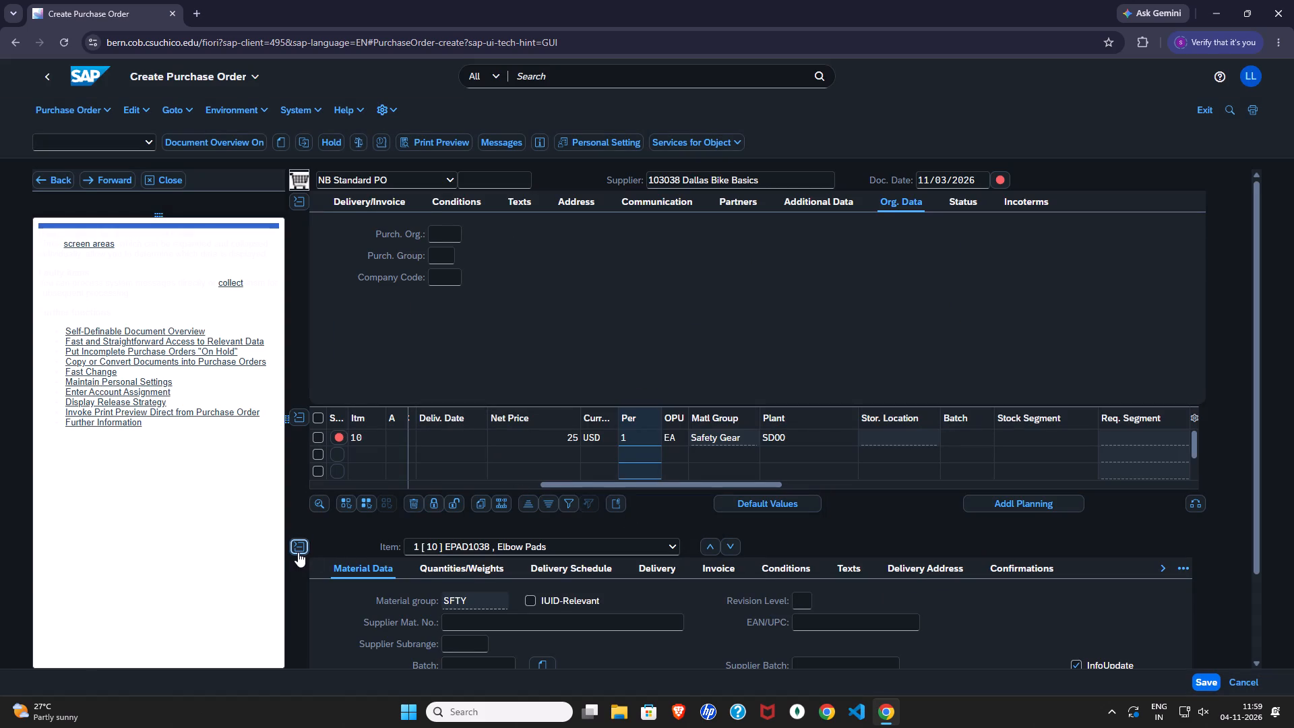
pyautogui.click(915, 458)
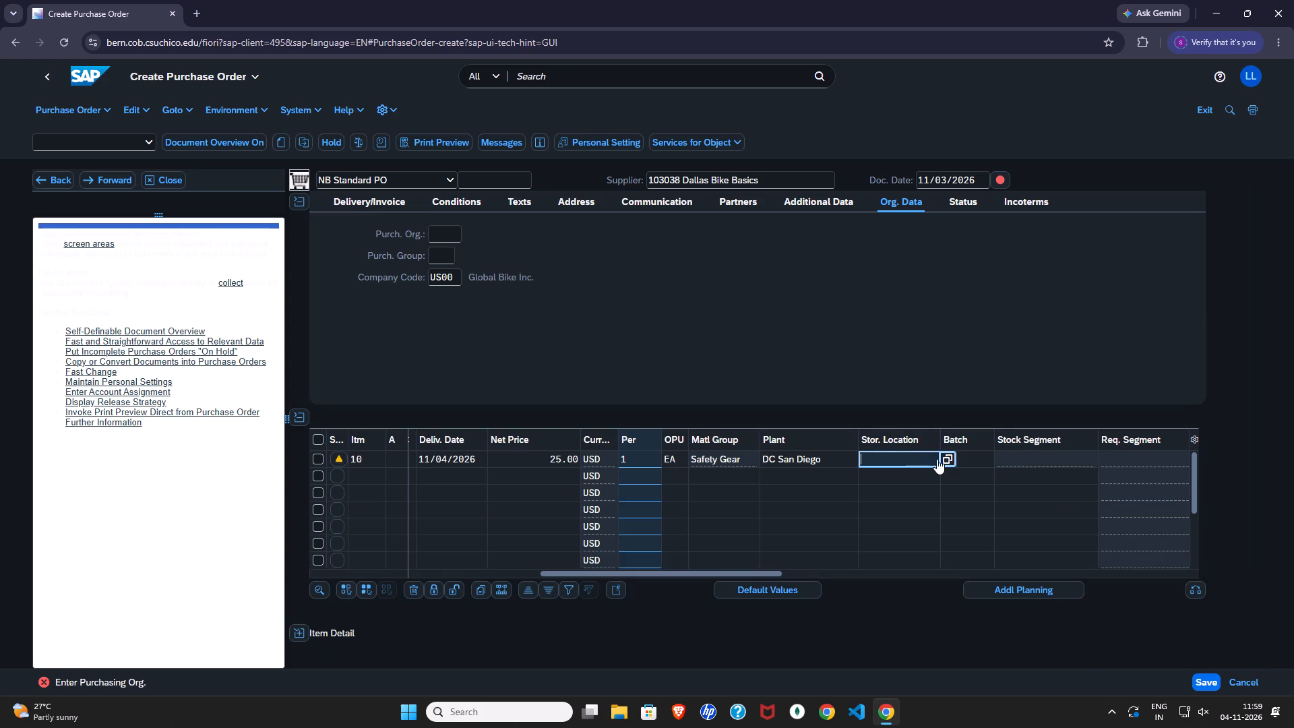
pyautogui.click(946, 459)
pyautogui.click(435, 412)
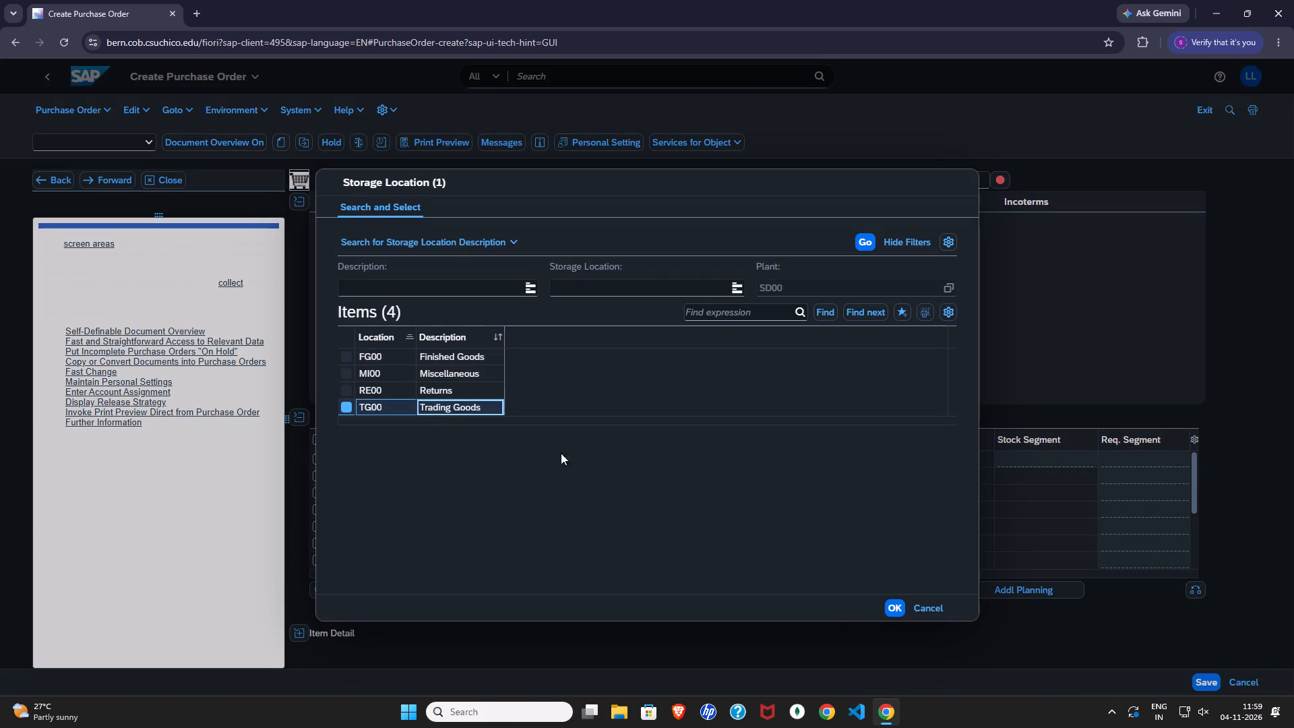
pyautogui.click(895, 610)
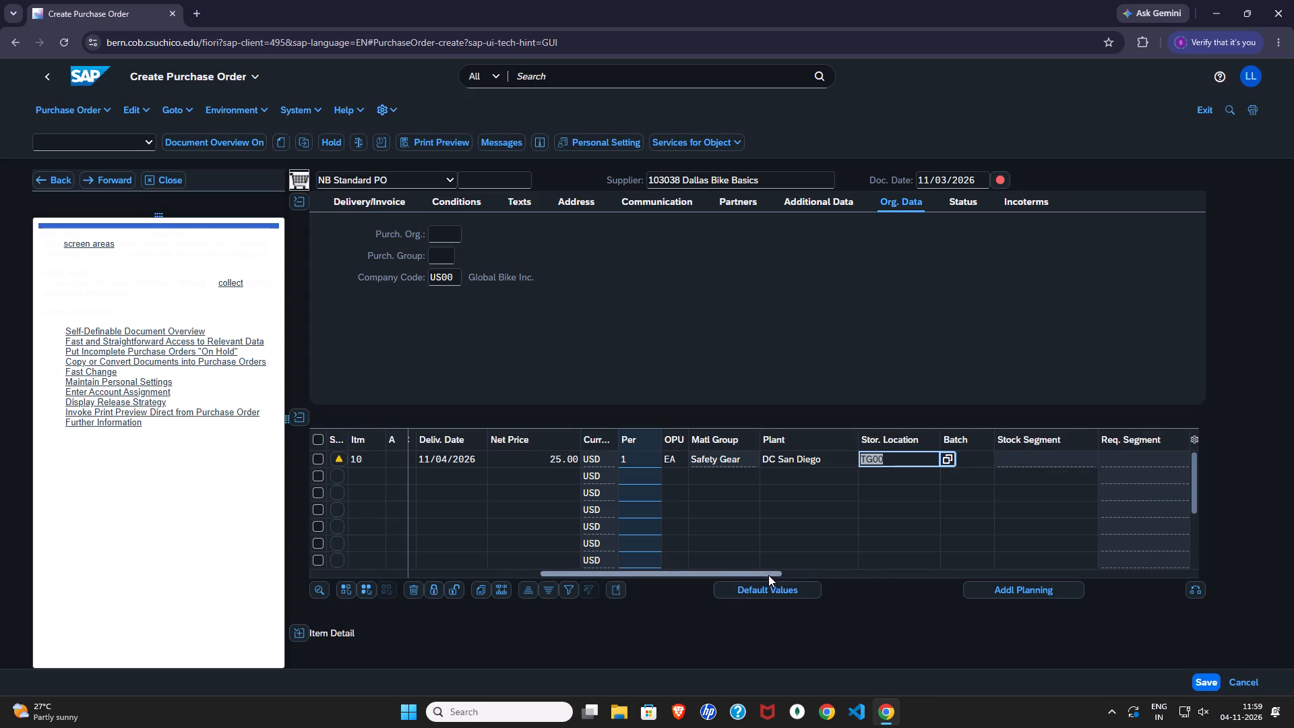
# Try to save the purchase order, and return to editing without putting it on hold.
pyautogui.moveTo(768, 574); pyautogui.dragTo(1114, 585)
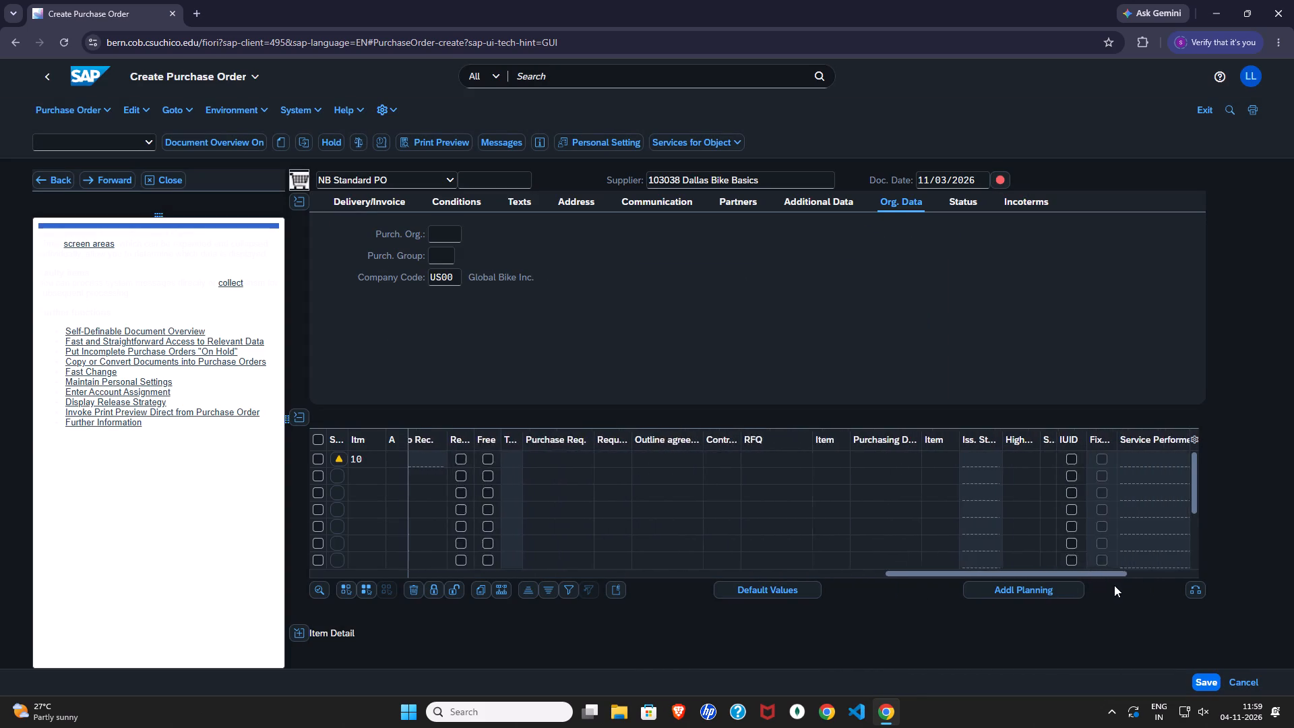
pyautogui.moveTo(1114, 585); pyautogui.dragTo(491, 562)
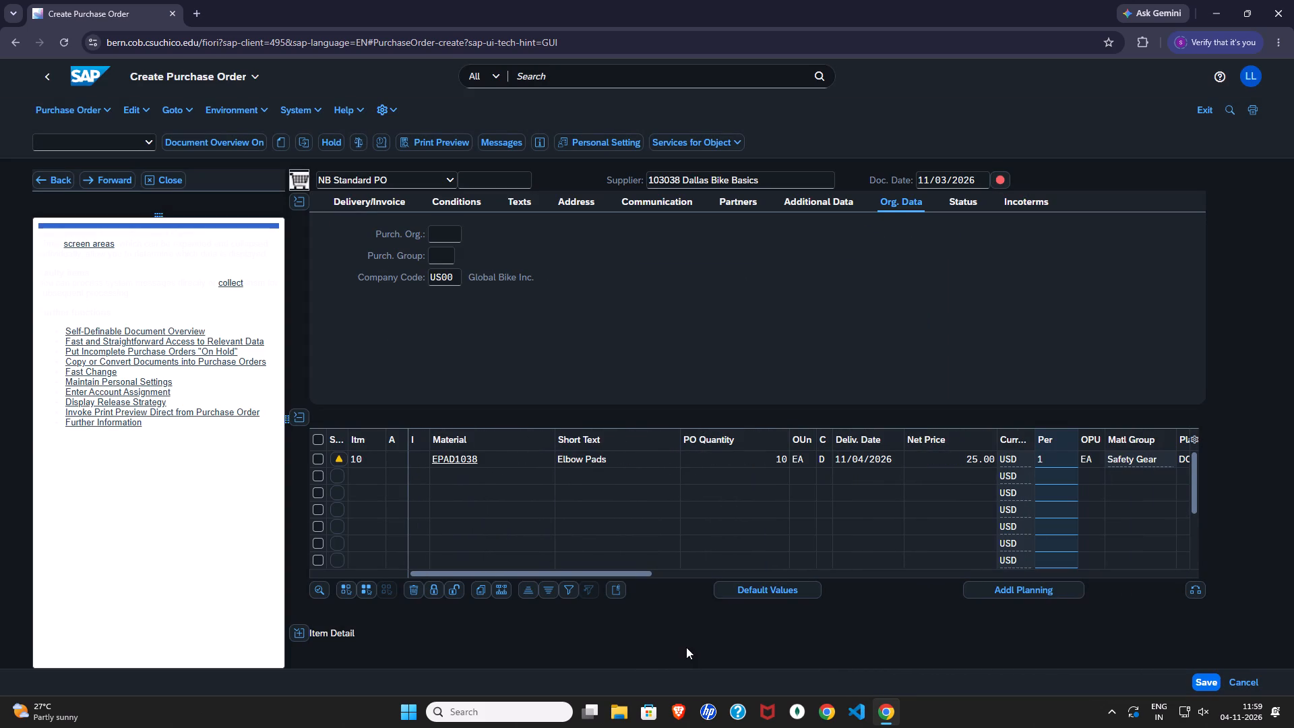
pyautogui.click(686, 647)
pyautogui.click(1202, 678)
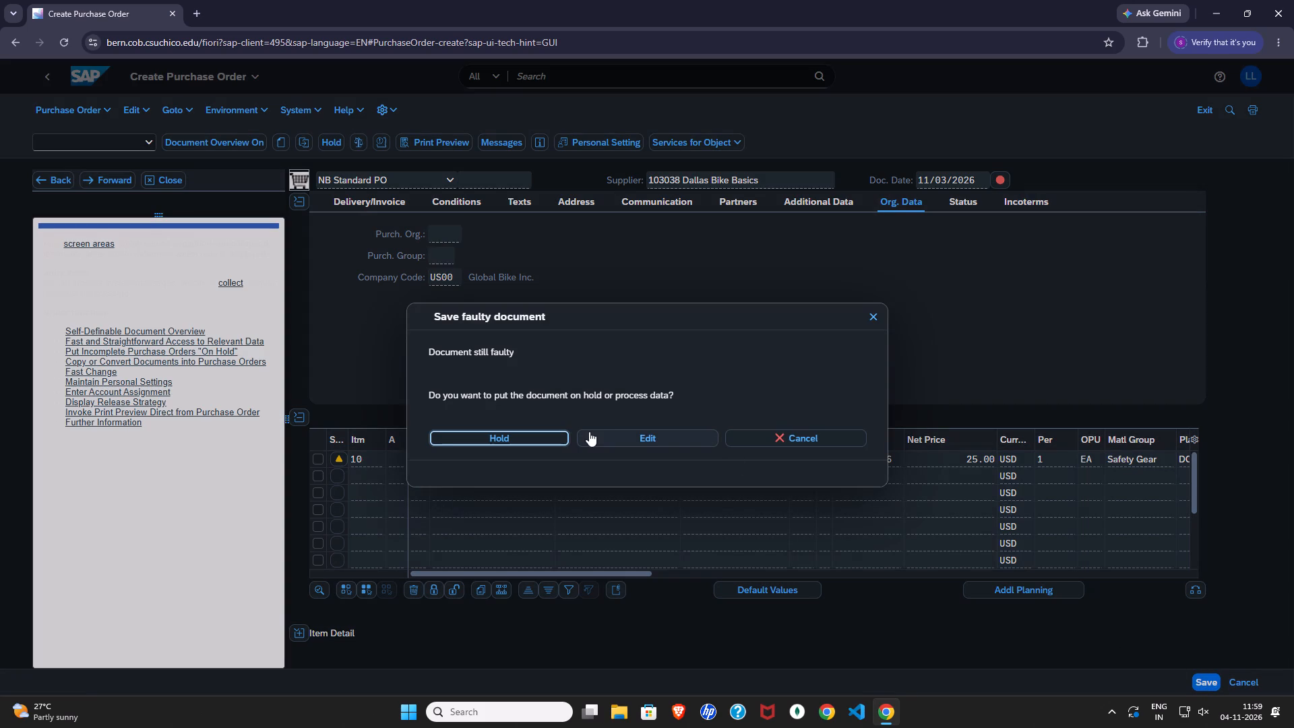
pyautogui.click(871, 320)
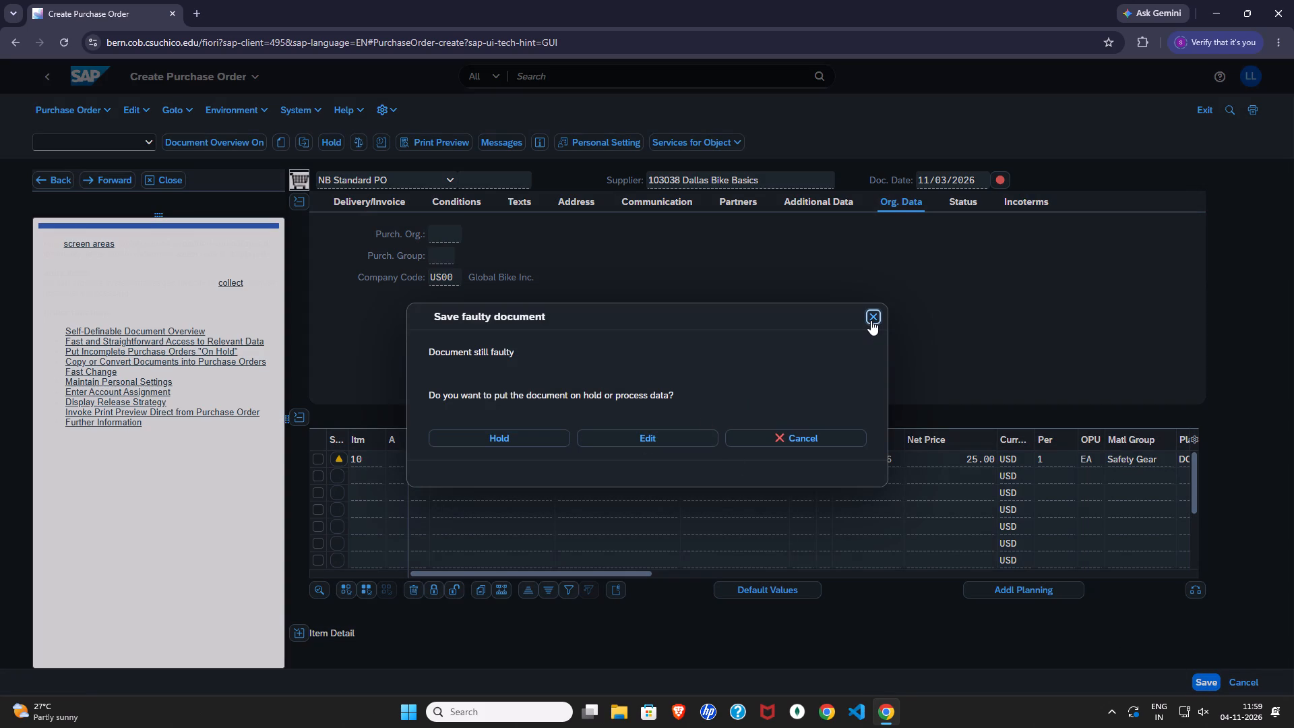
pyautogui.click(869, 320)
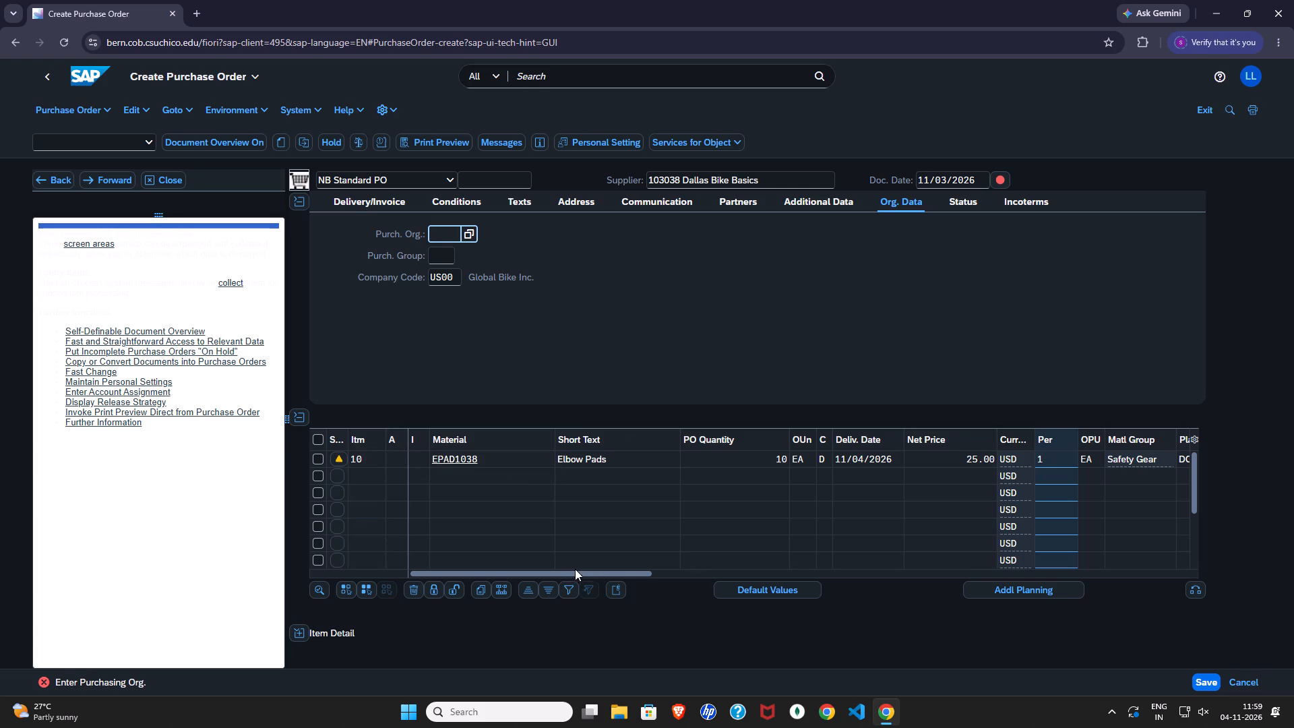
# Choose US00 (Global Bike US) as the purchasing organization in the header's organizational data.
pyautogui.moveTo(571, 571); pyautogui.dragTo(653, 582)
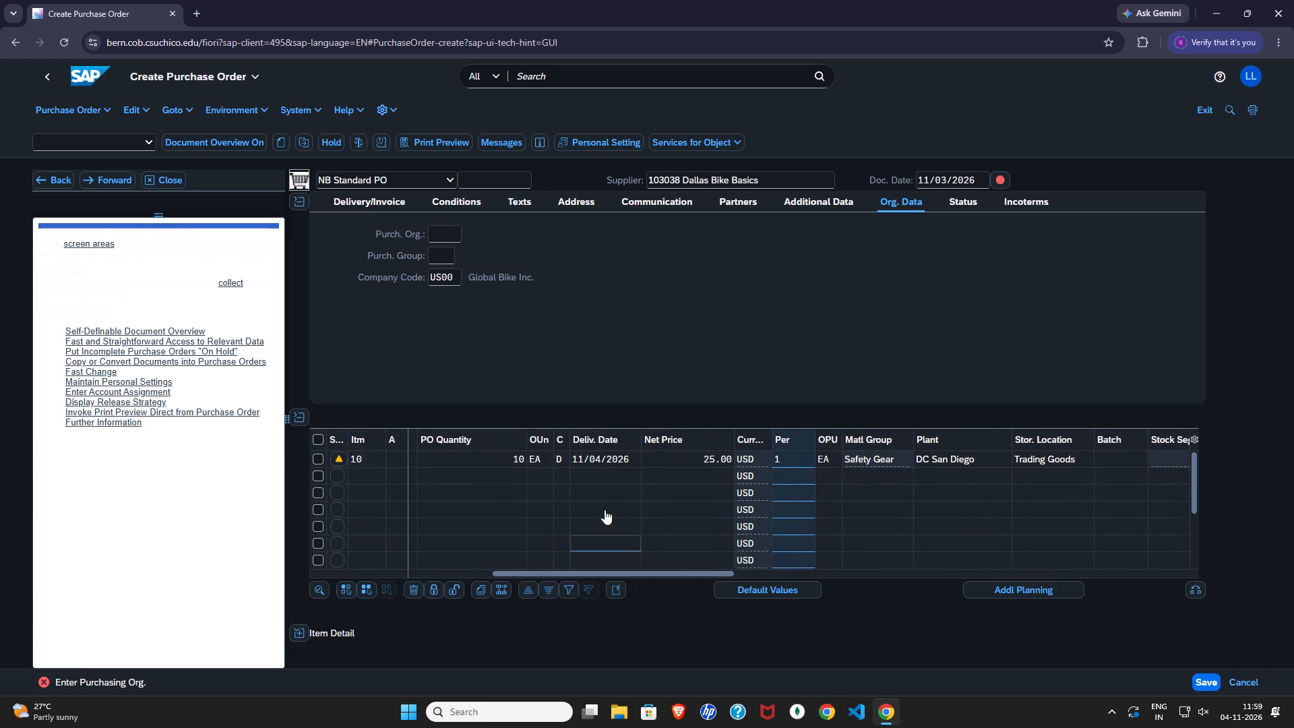
pyautogui.click(446, 240)
pyautogui.click(465, 236)
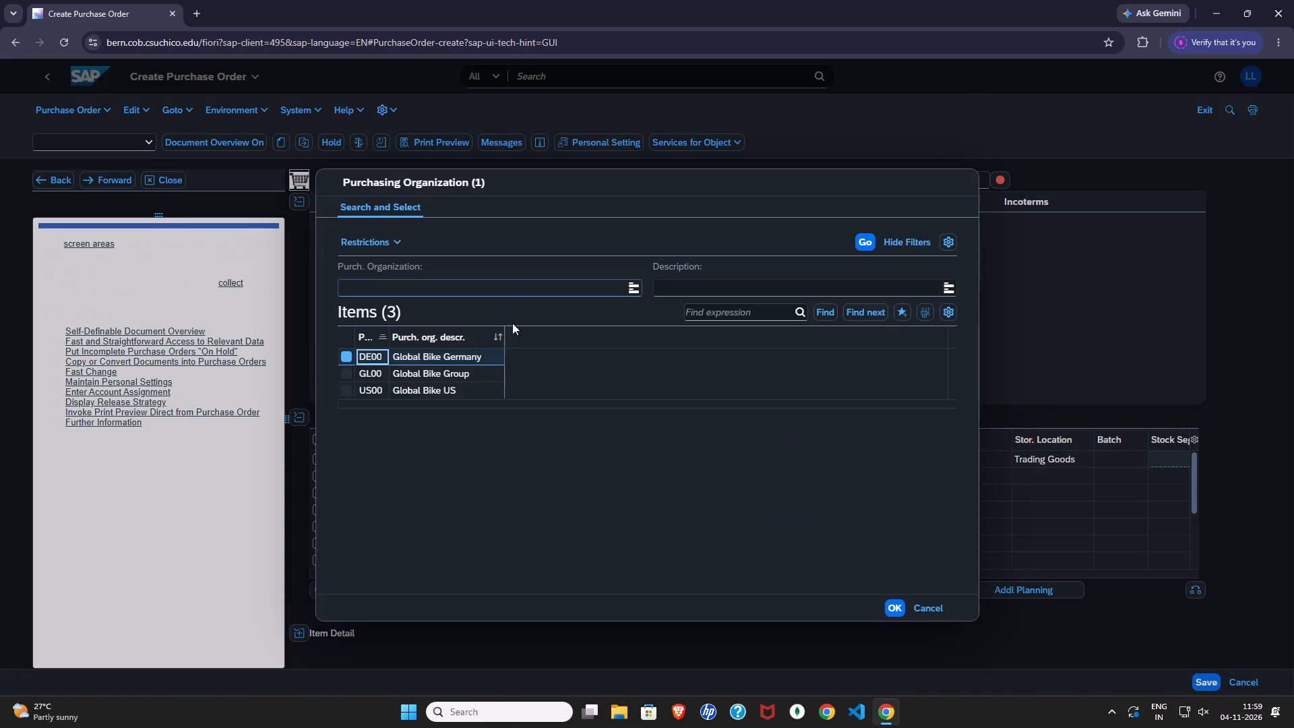
pyautogui.click(456, 390)
pyautogui.click(901, 609)
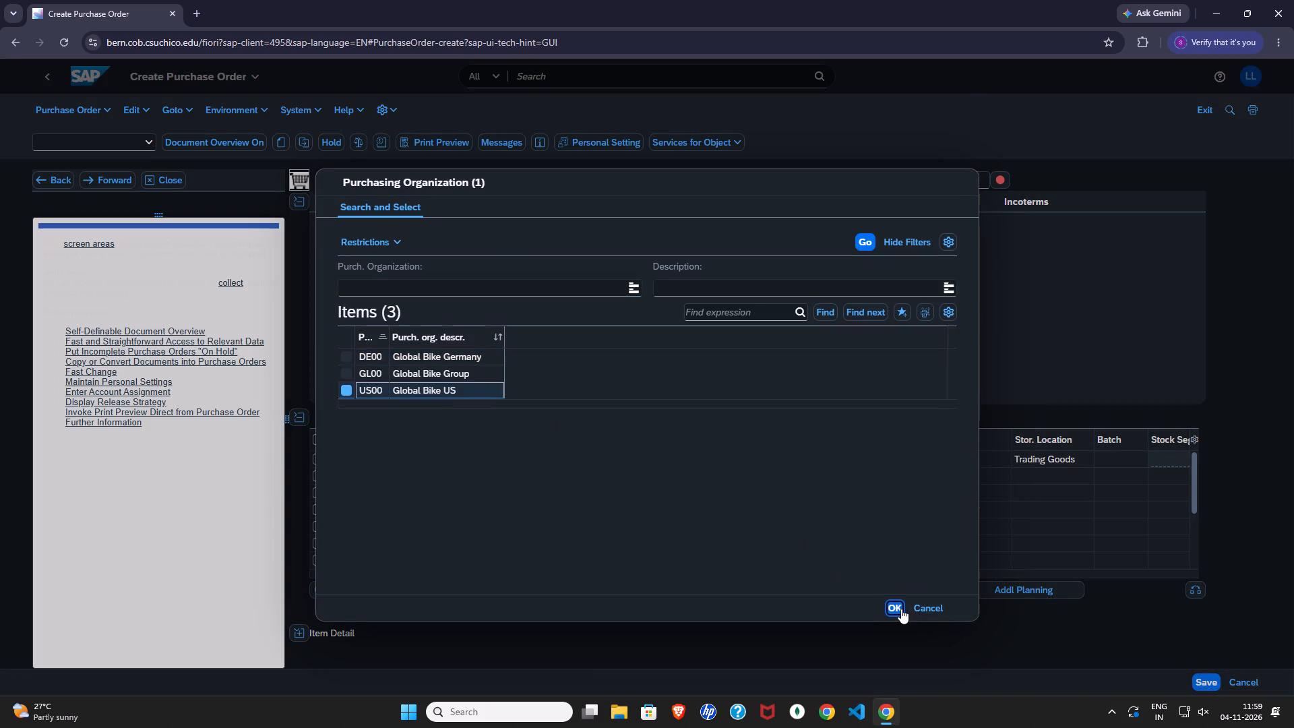
# Choose N00 (North America) as the purchasing group in the header's organizational data.
pyautogui.click(449, 247)
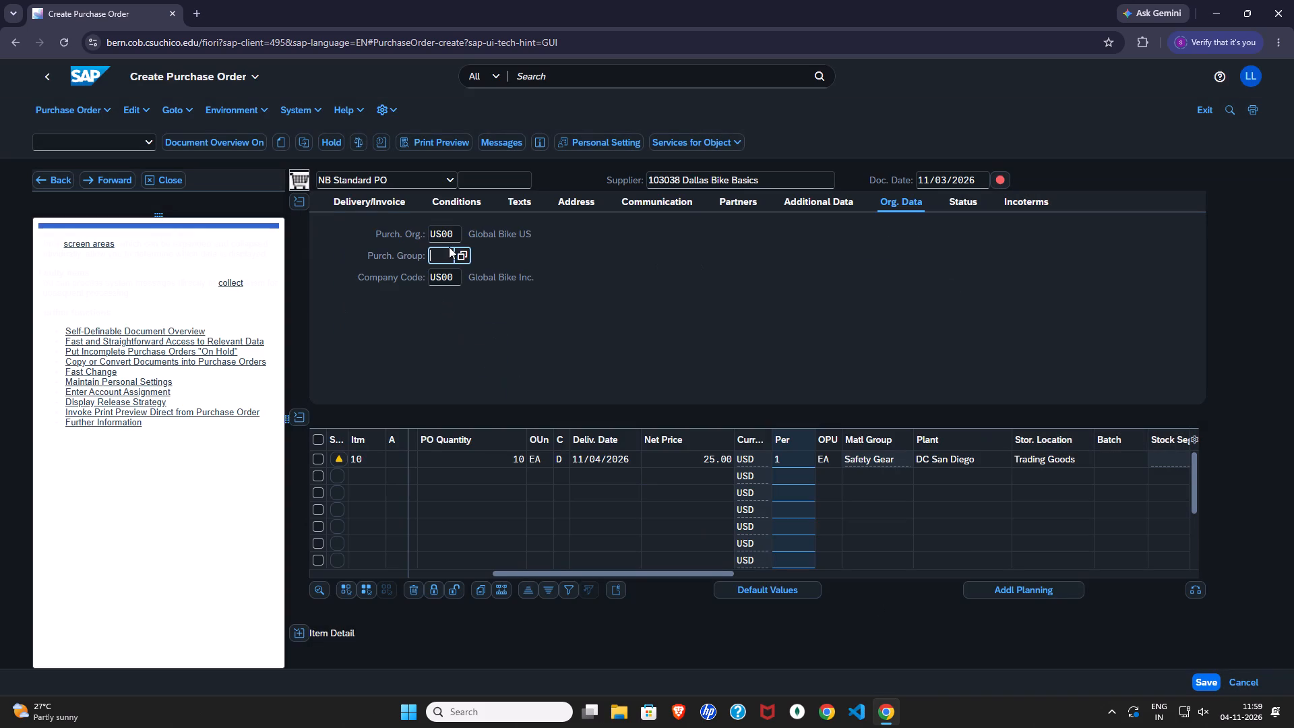
pyautogui.click(459, 255)
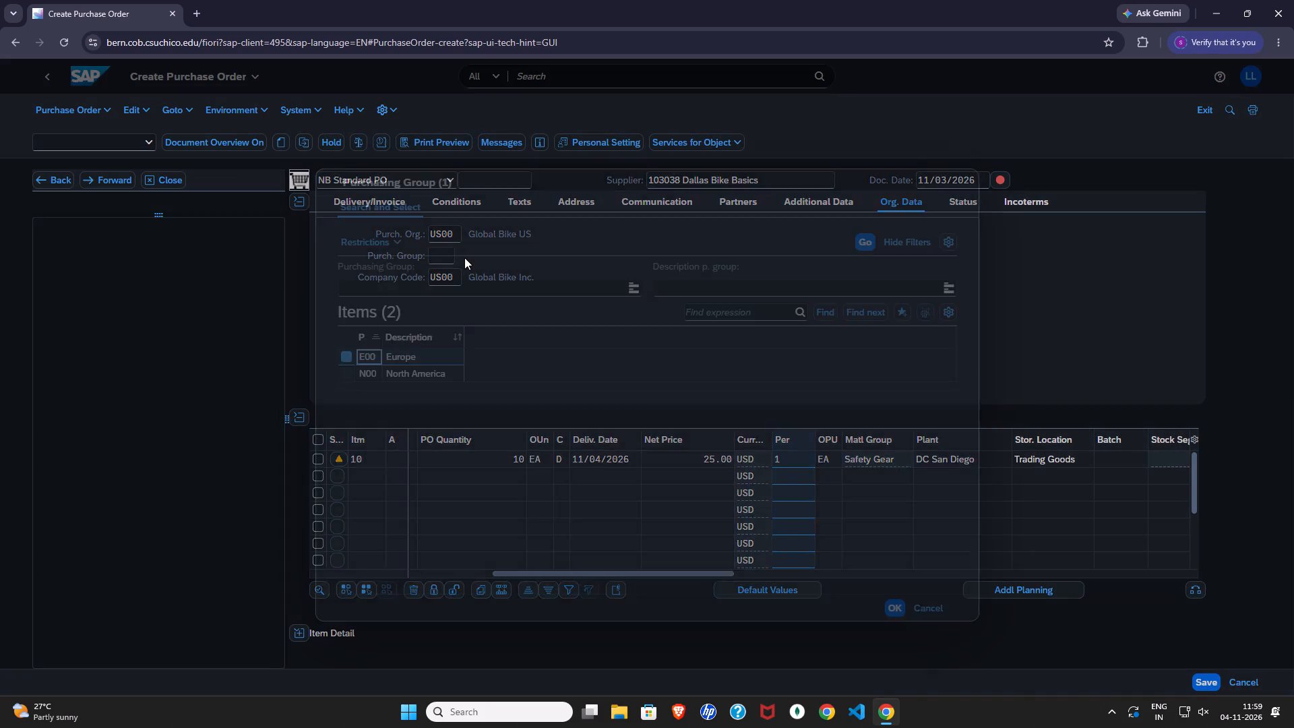
pyautogui.click(443, 370)
pyautogui.click(895, 609)
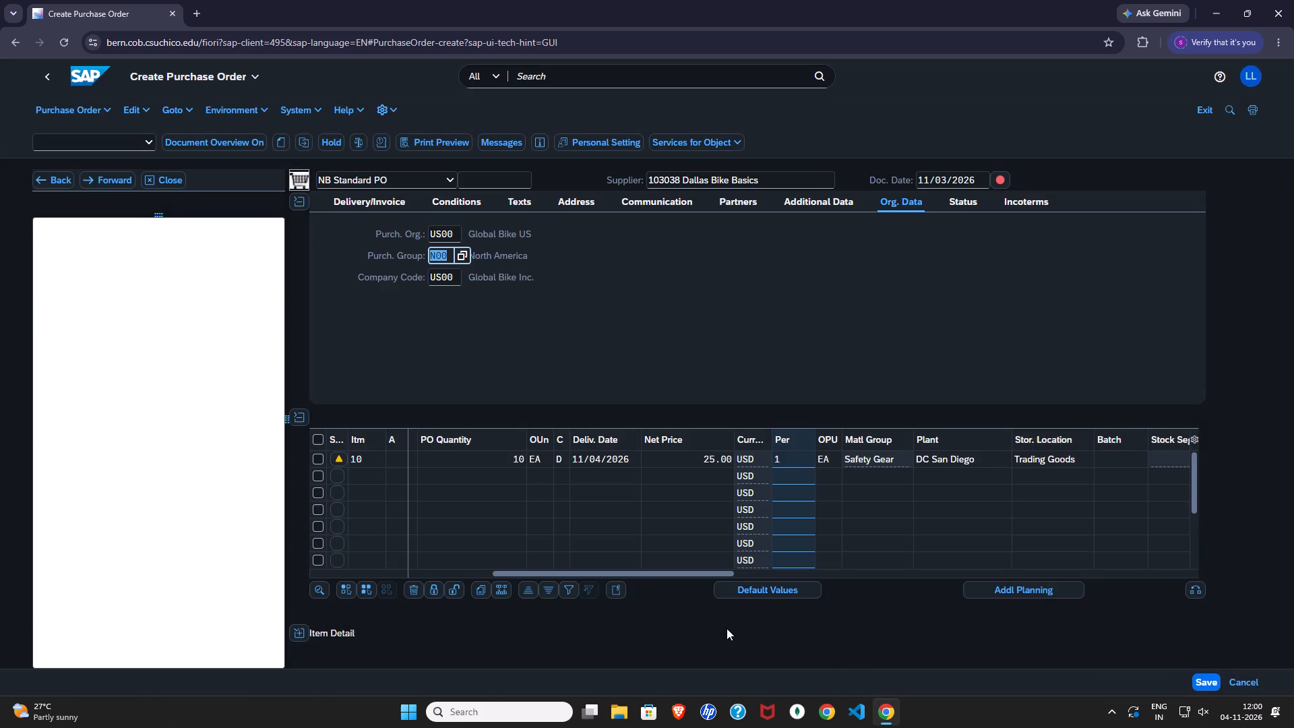
pyautogui.click(725, 628)
# Save the completed purchase order.
pyautogui.click(1205, 681)
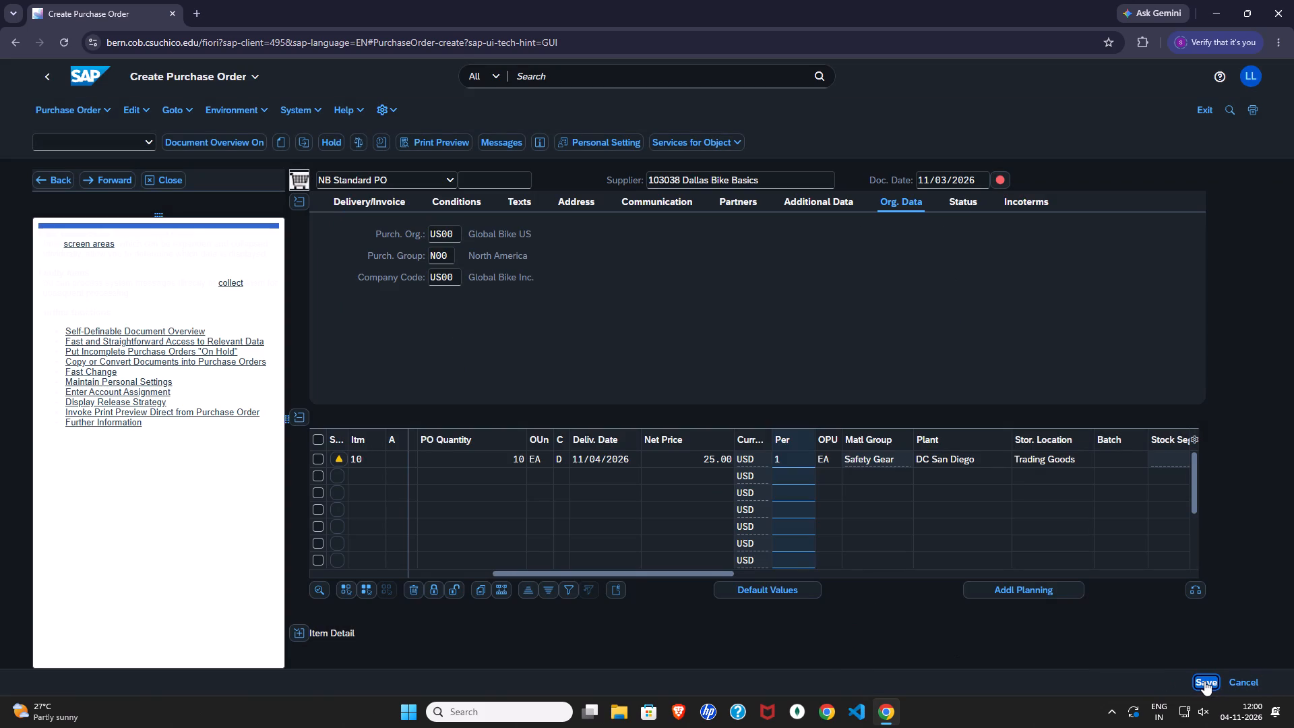
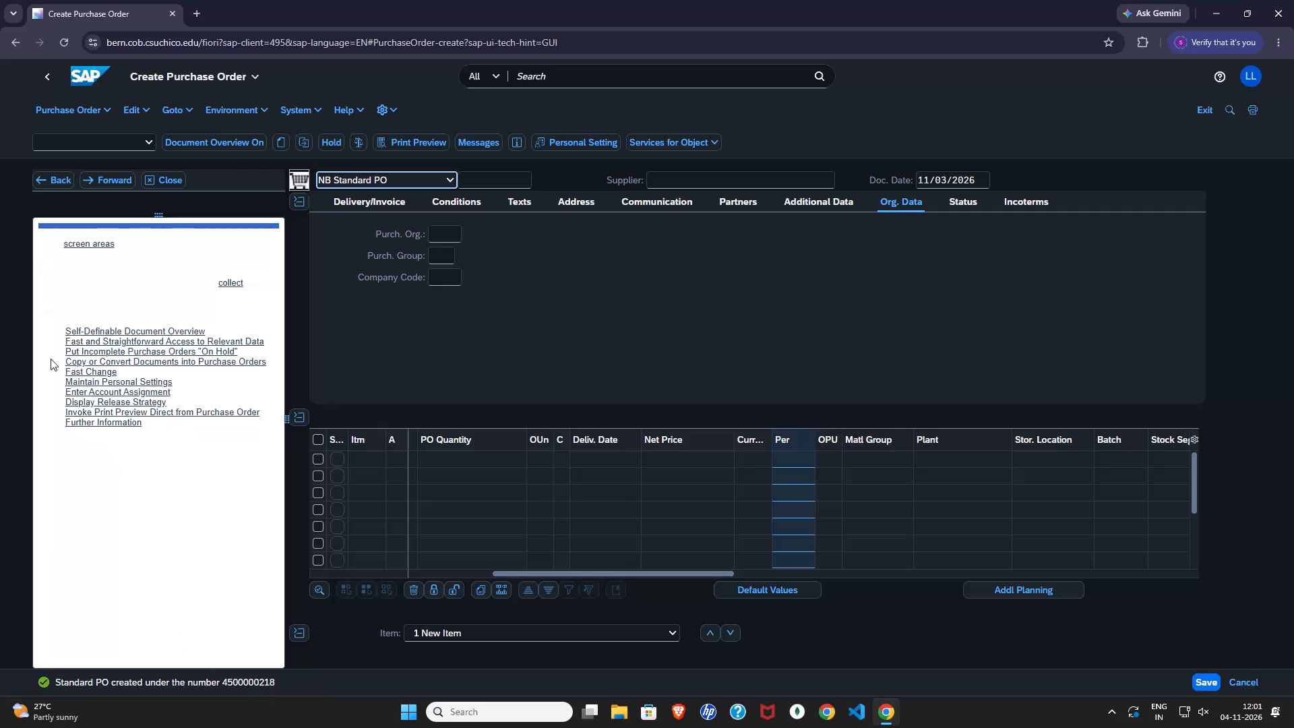
# Look up the single-material stock of EPAD1038 and review it by plant and storage location.
pyautogui.click(44, 67)
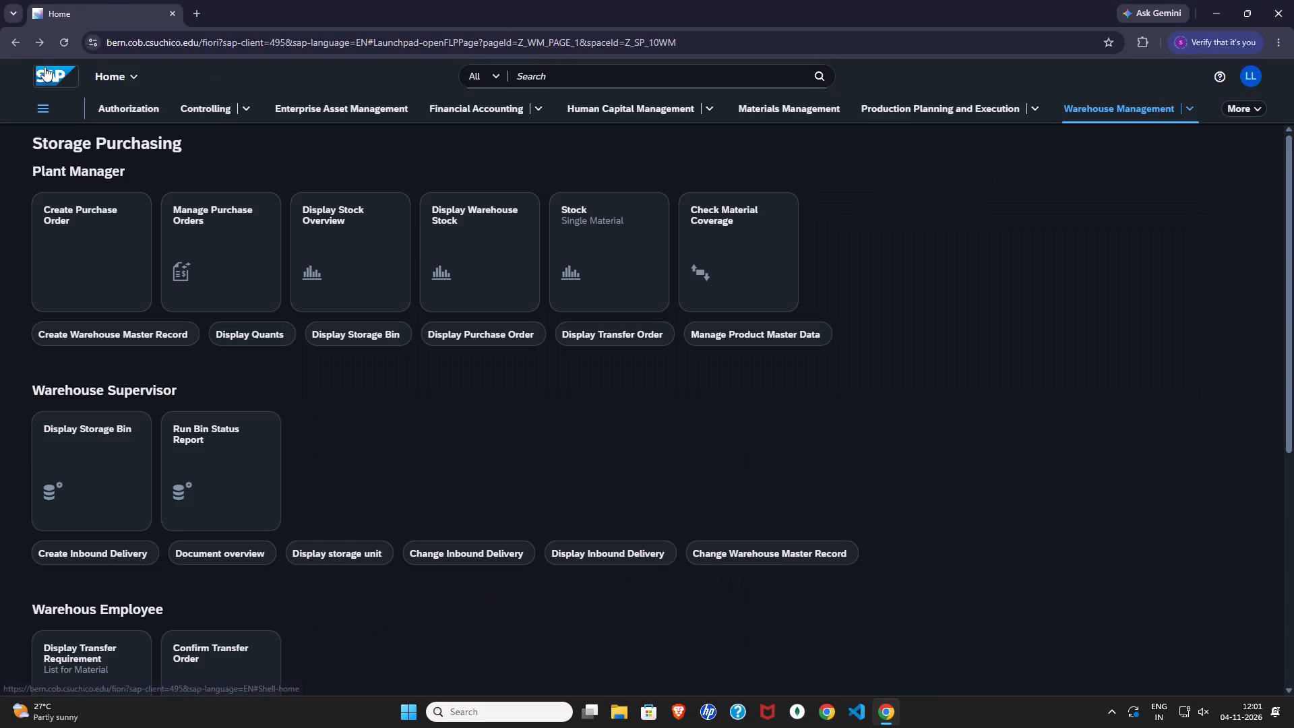
pyautogui.click(619, 272)
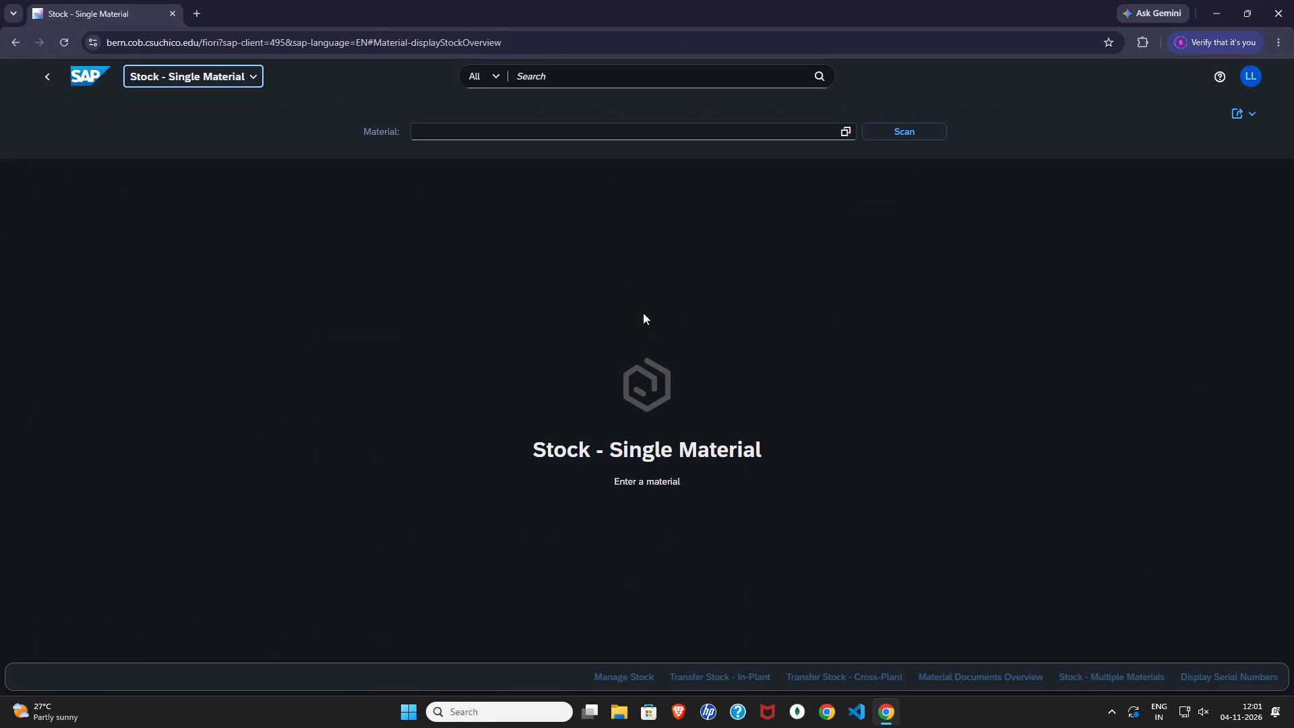
pyautogui.click(454, 129)
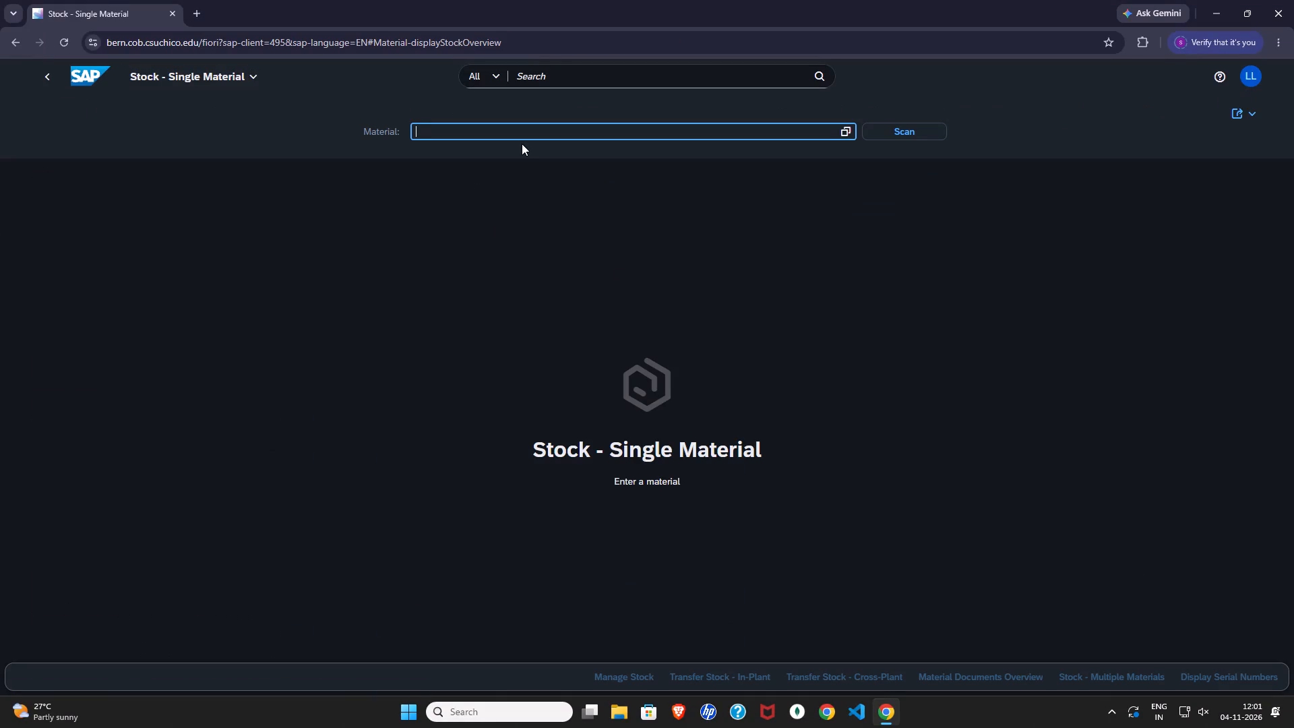
pyautogui.write('EPAD')
pyautogui.press('1')
pyautogui.press('0')
pyautogui.write('38')
pyautogui.press('Return')
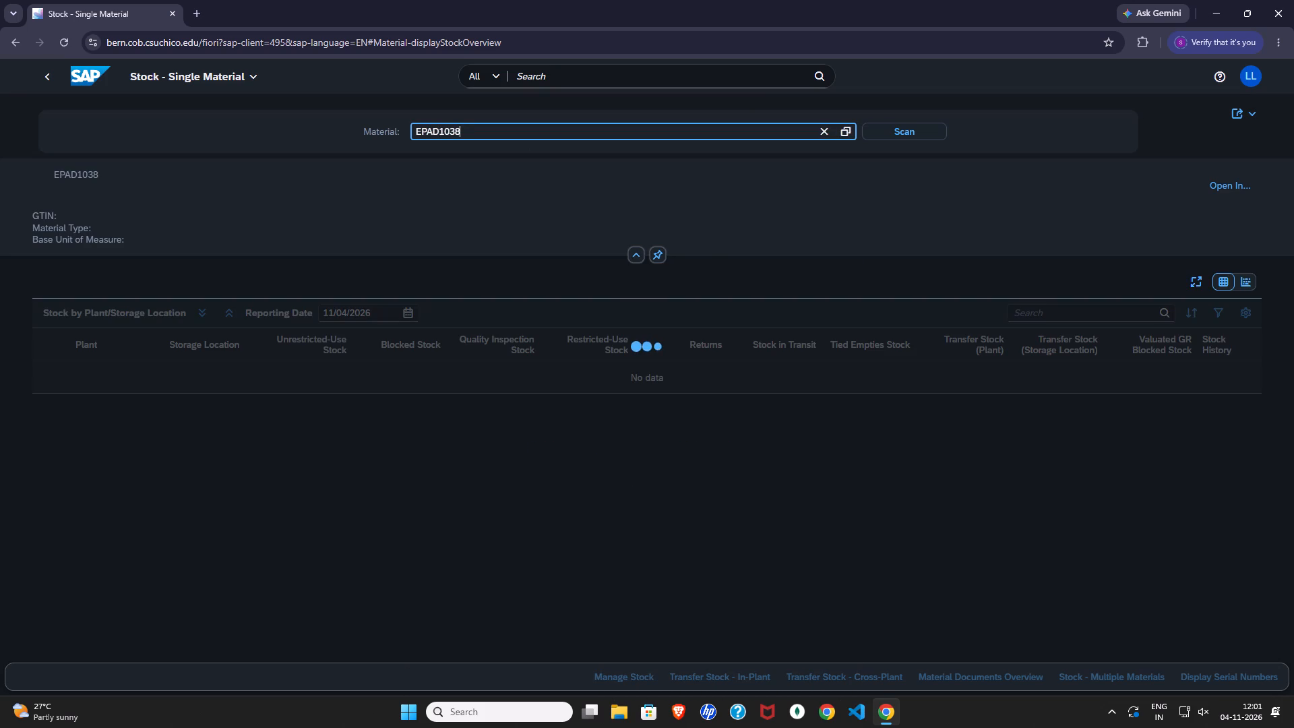
pyautogui.scroll(-12, 603, 448)
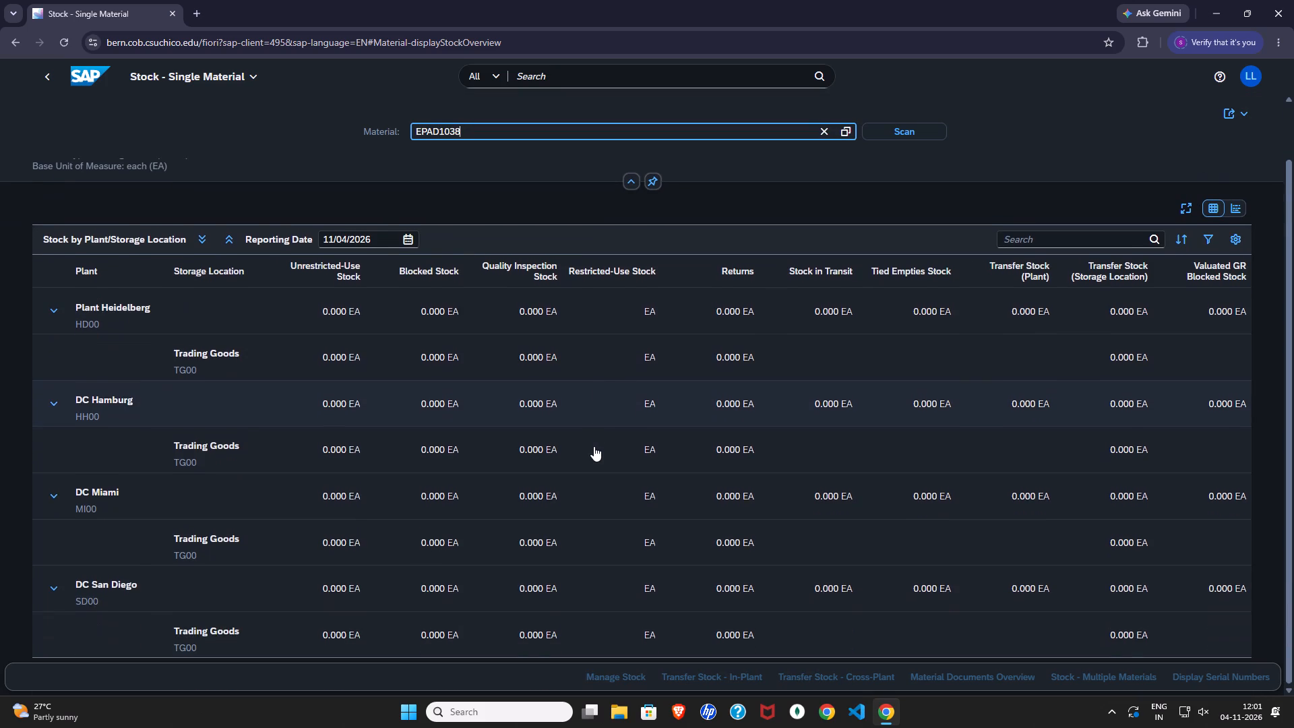
pyautogui.scroll(8, 594, 446)
pyautogui.click(43, 71)
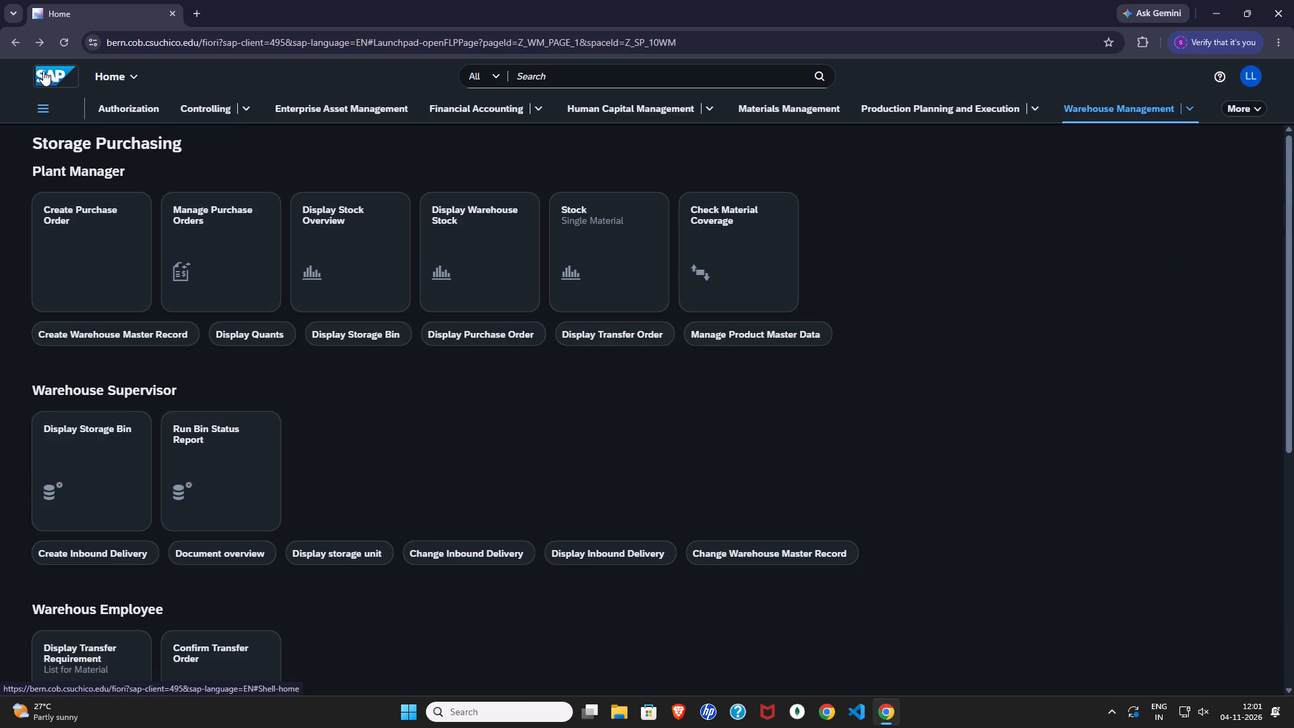
# Run the Stock Overview for material KPAD1038 in plant SD00, storage location TG00 (Trading Goods), and return to the selection screen.
pyautogui.click(369, 244)
pyautogui.click(369, 244)
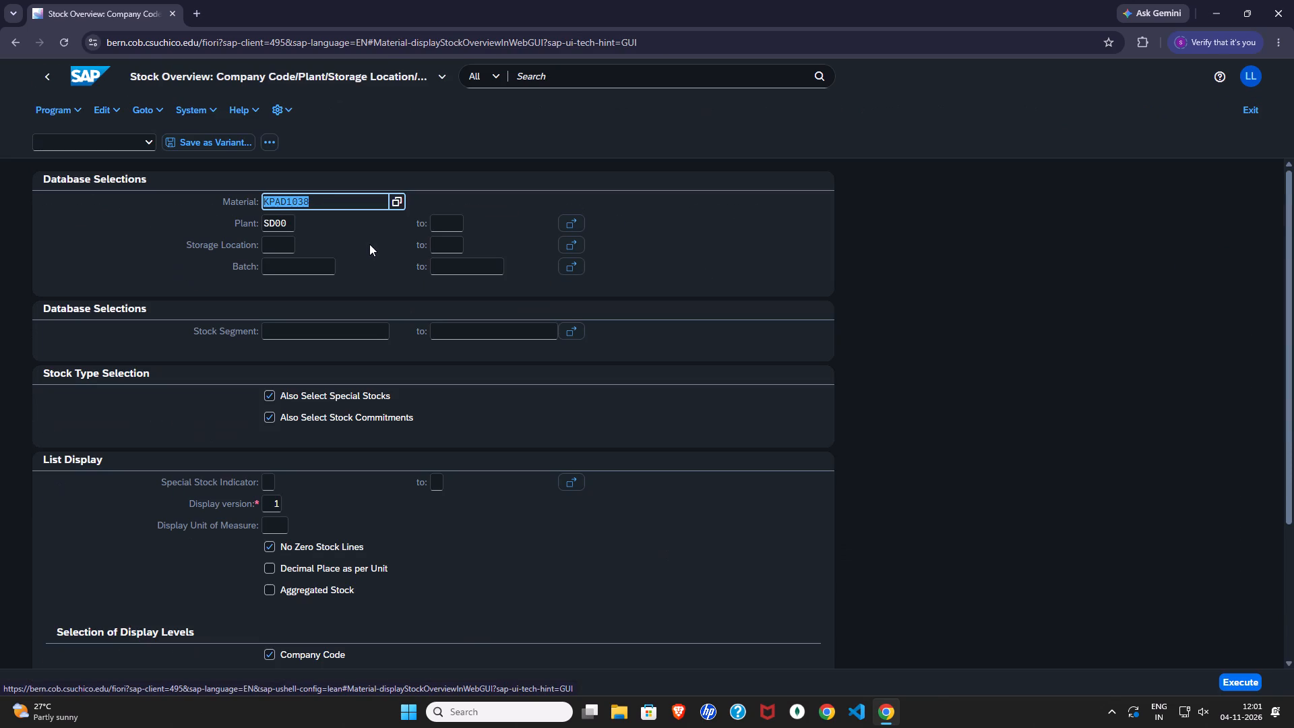
pyautogui.click(321, 192)
pyautogui.click(321, 198)
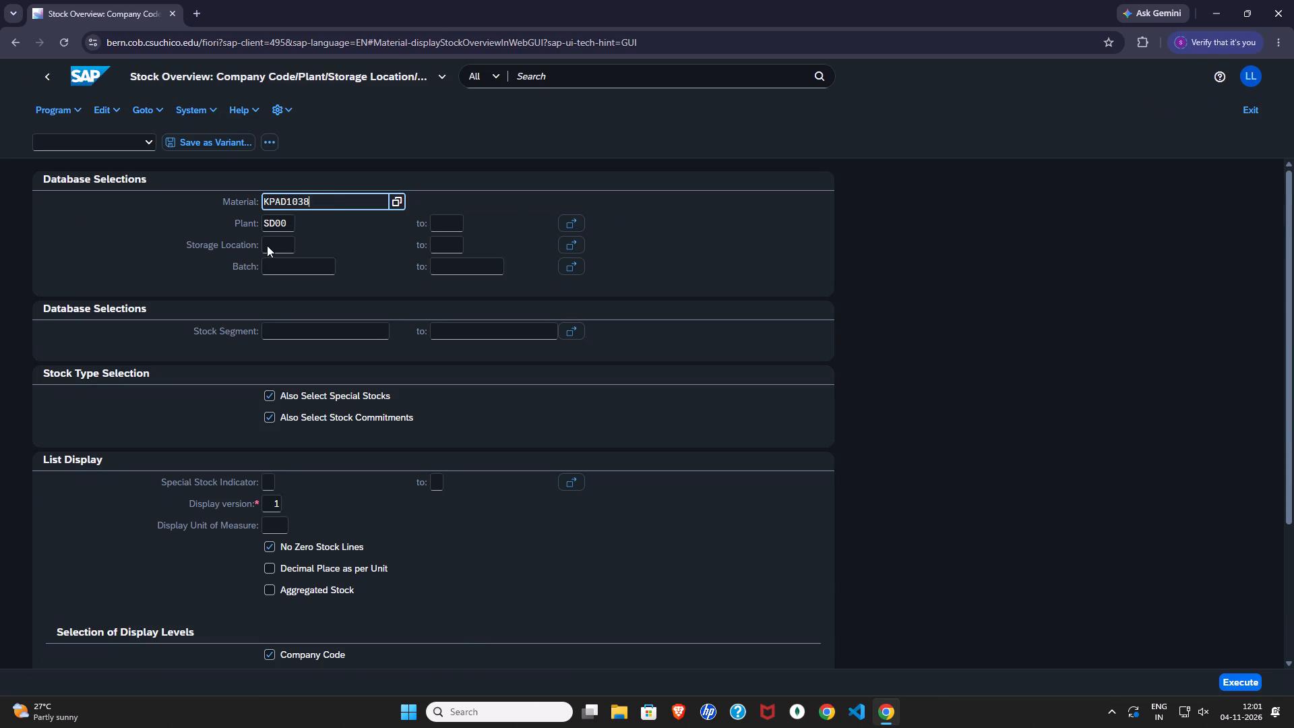
pyautogui.click(267, 245)
pyautogui.click(309, 251)
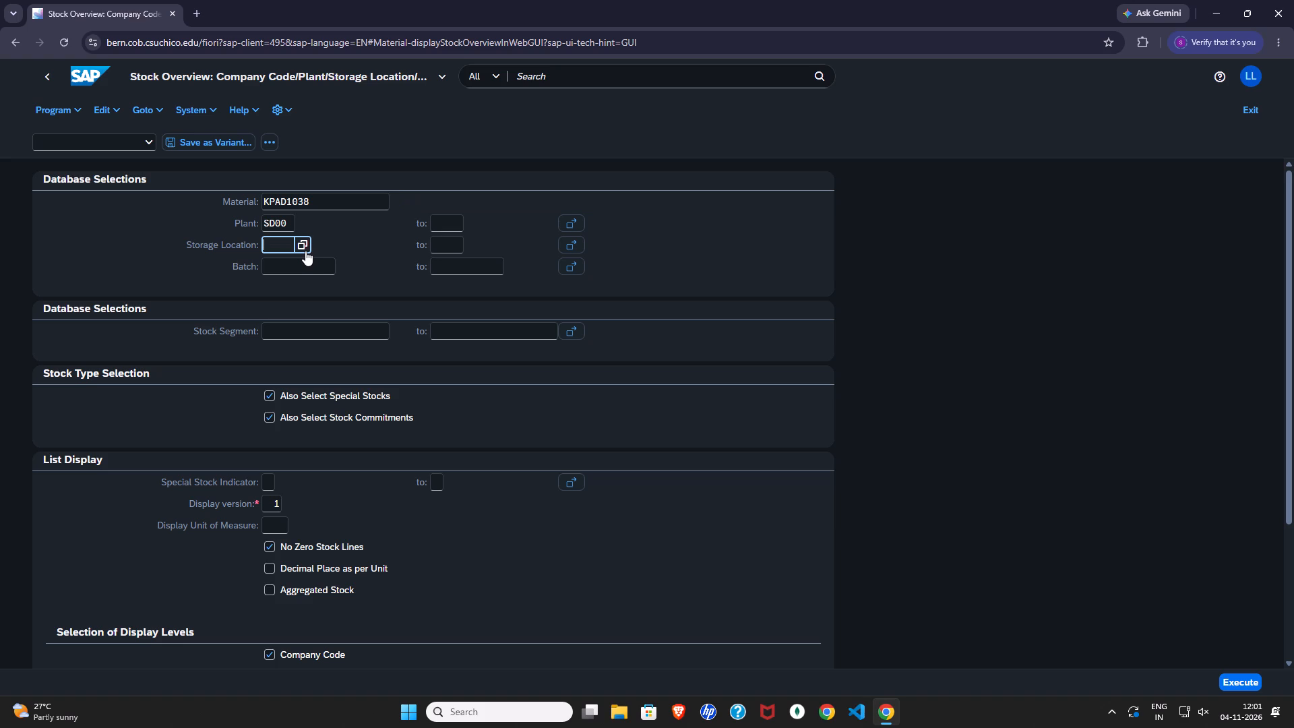
pyautogui.click(303, 245)
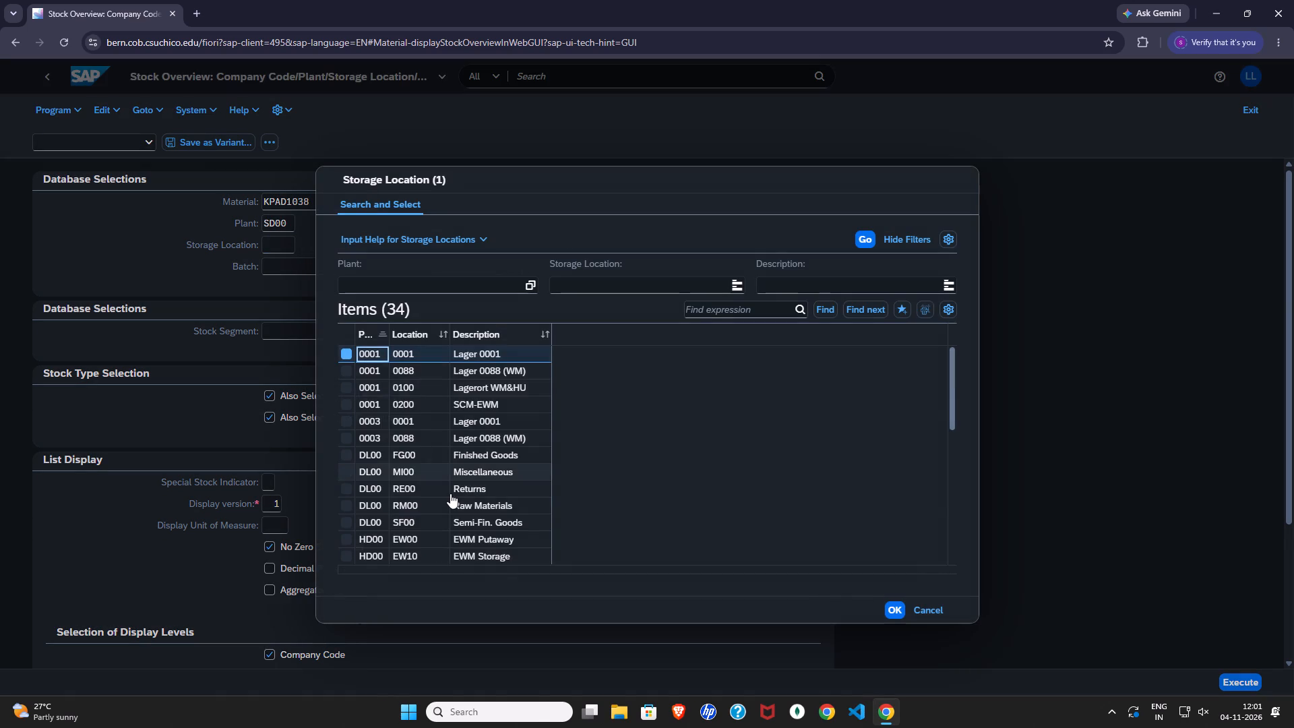
pyautogui.scroll(-12, 450, 493)
pyautogui.click(463, 551)
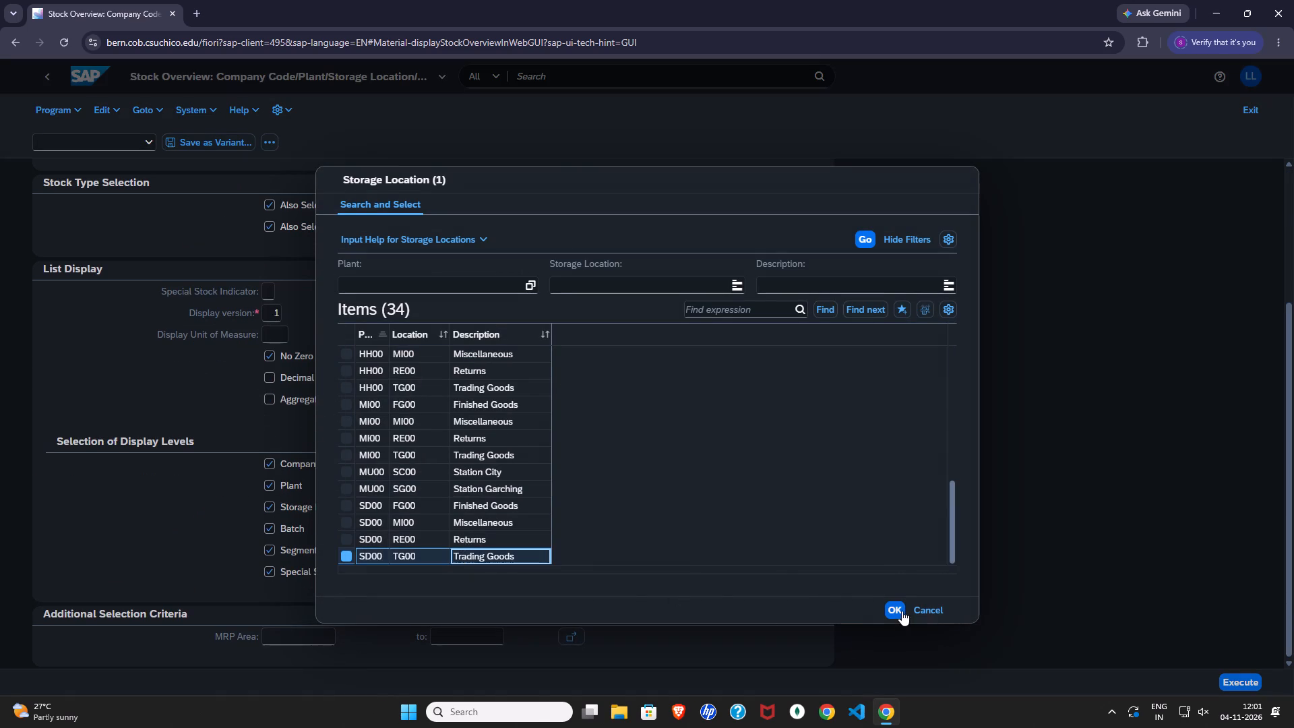
pyautogui.click(900, 609)
pyautogui.click(1239, 686)
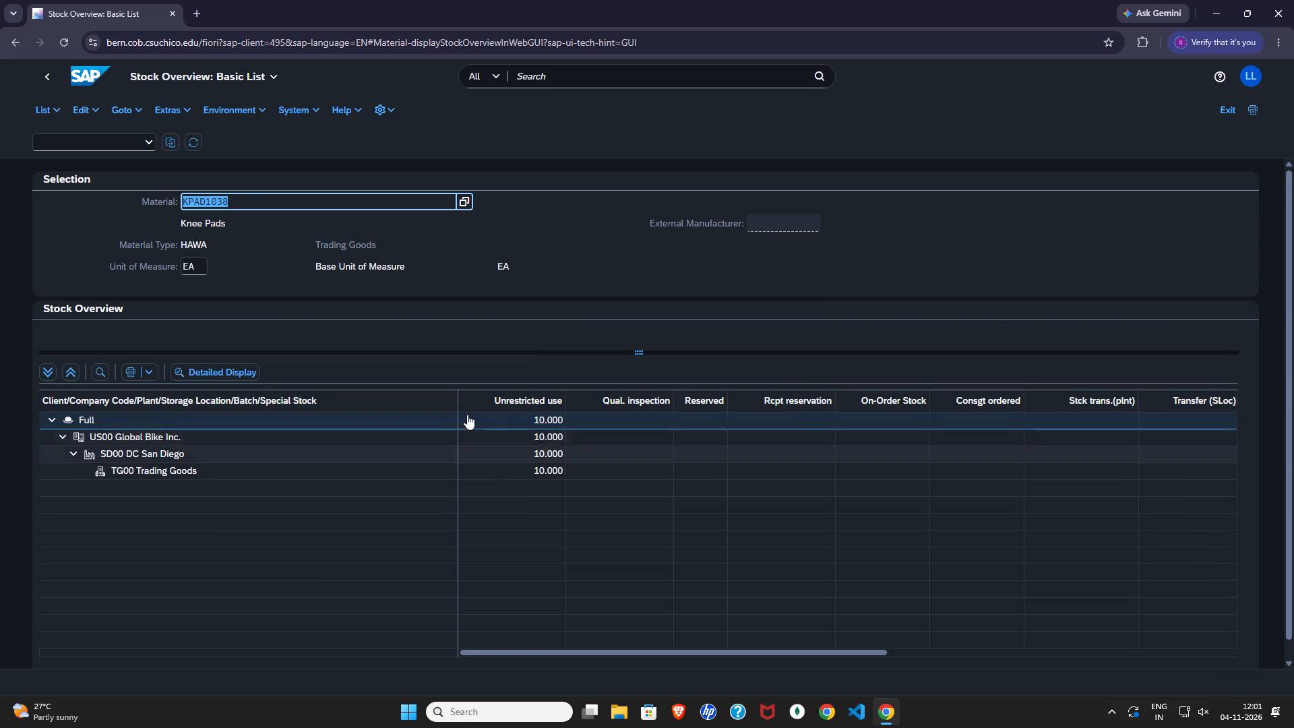
pyautogui.click(46, 76)
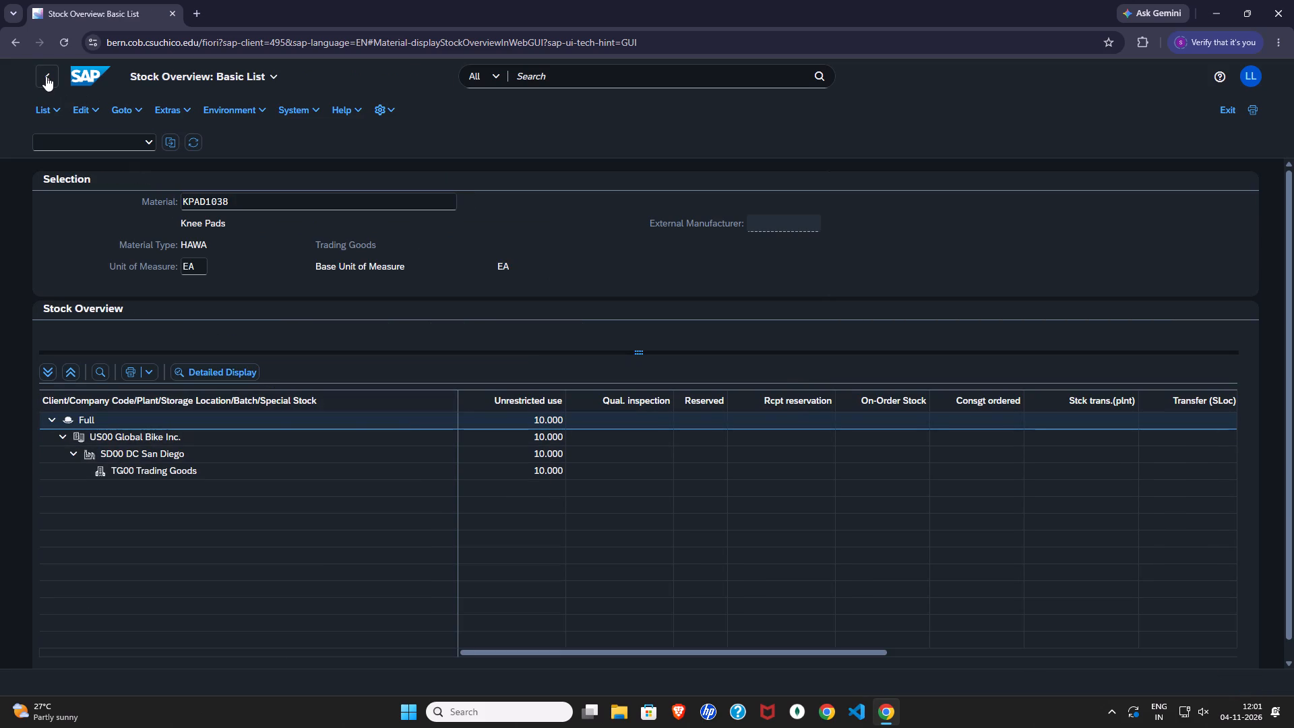
pyautogui.click(46, 76)
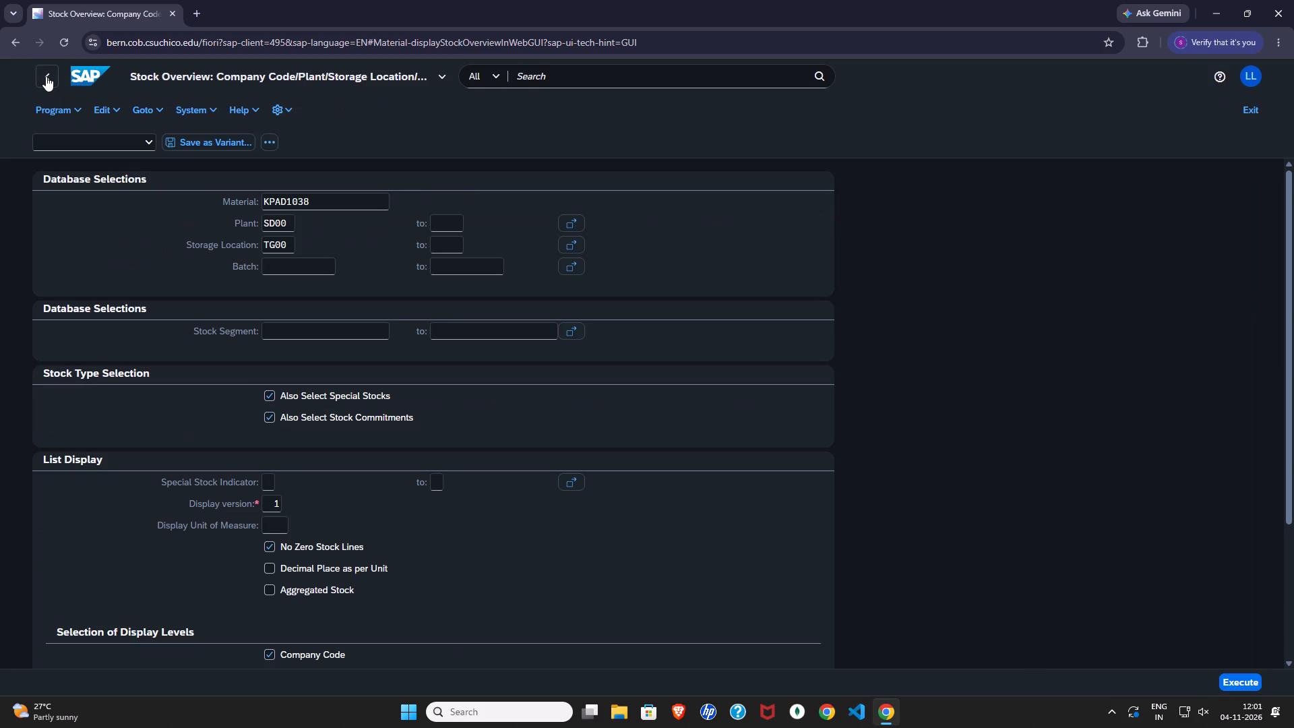
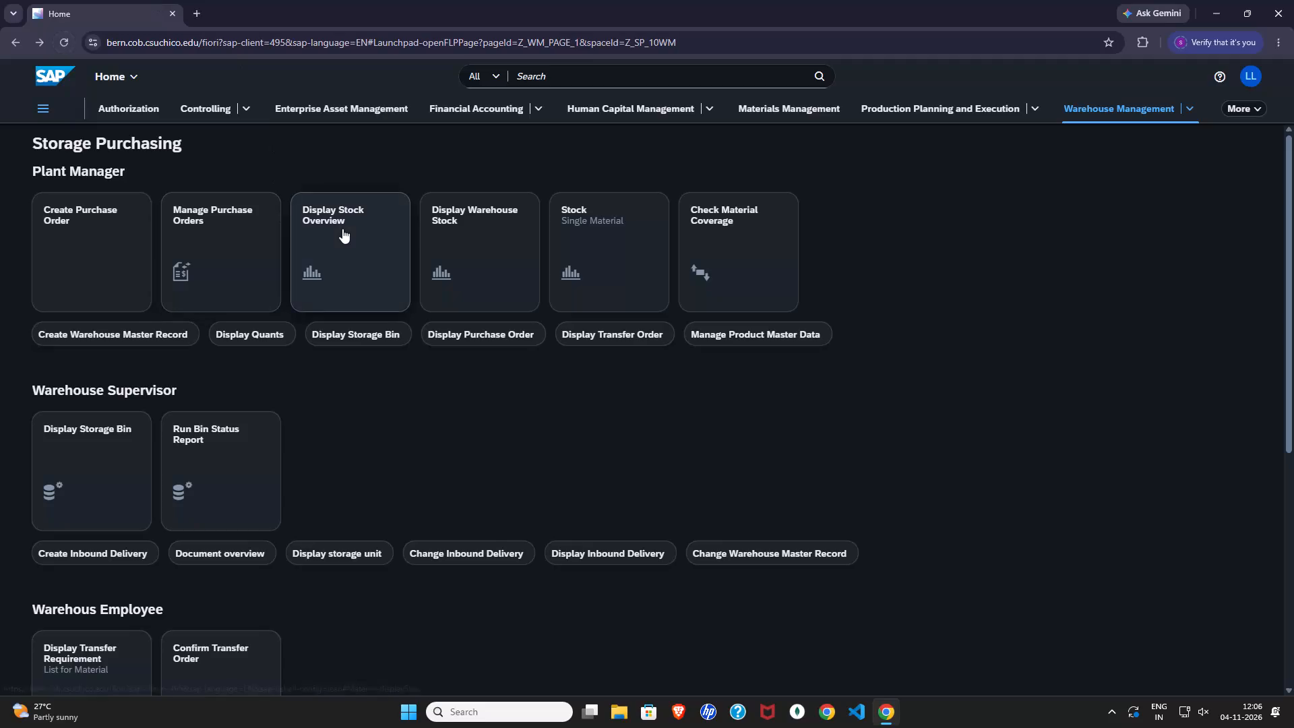
# Run the Stock Overview for material KPAD1038 in plant SD00, storage location TG00, and return to the Storage Purchasing page.
pyautogui.click(342, 229)
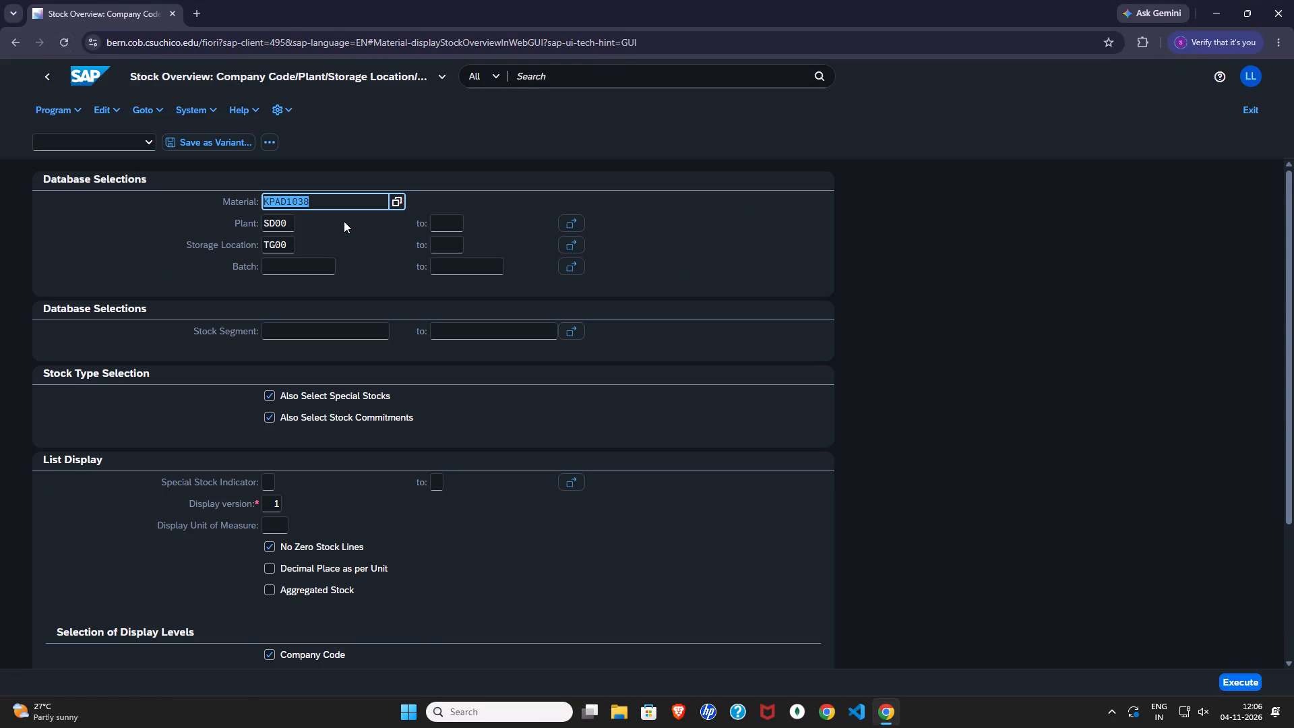
pyautogui.click(323, 231)
pyautogui.click(1250, 685)
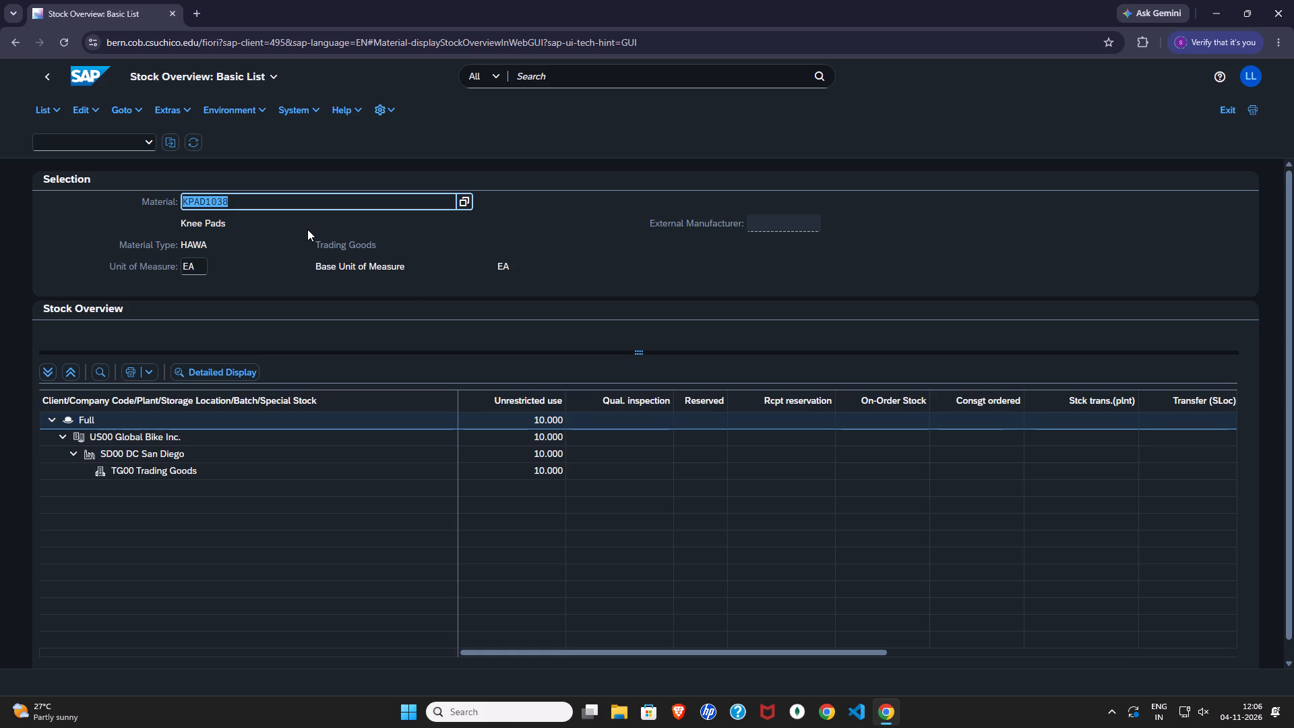
pyautogui.click(381, 226)
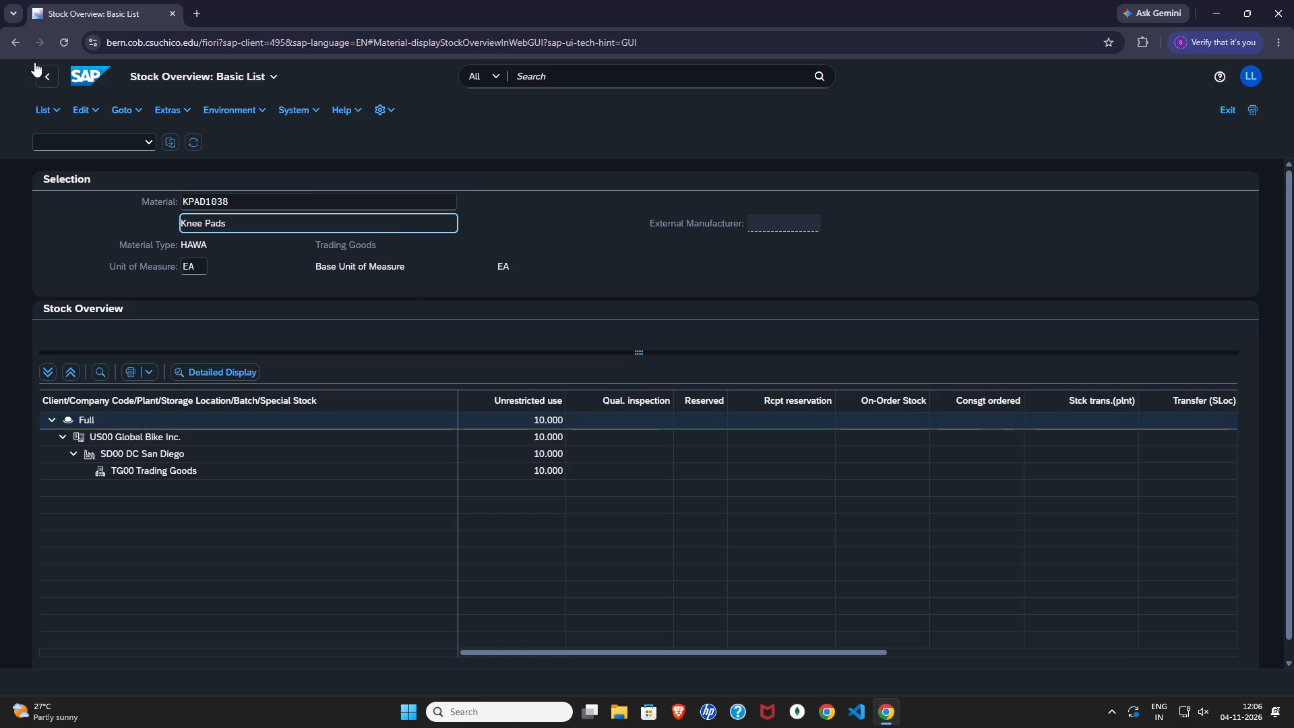
pyautogui.click(32, 69)
pyautogui.click(45, 71)
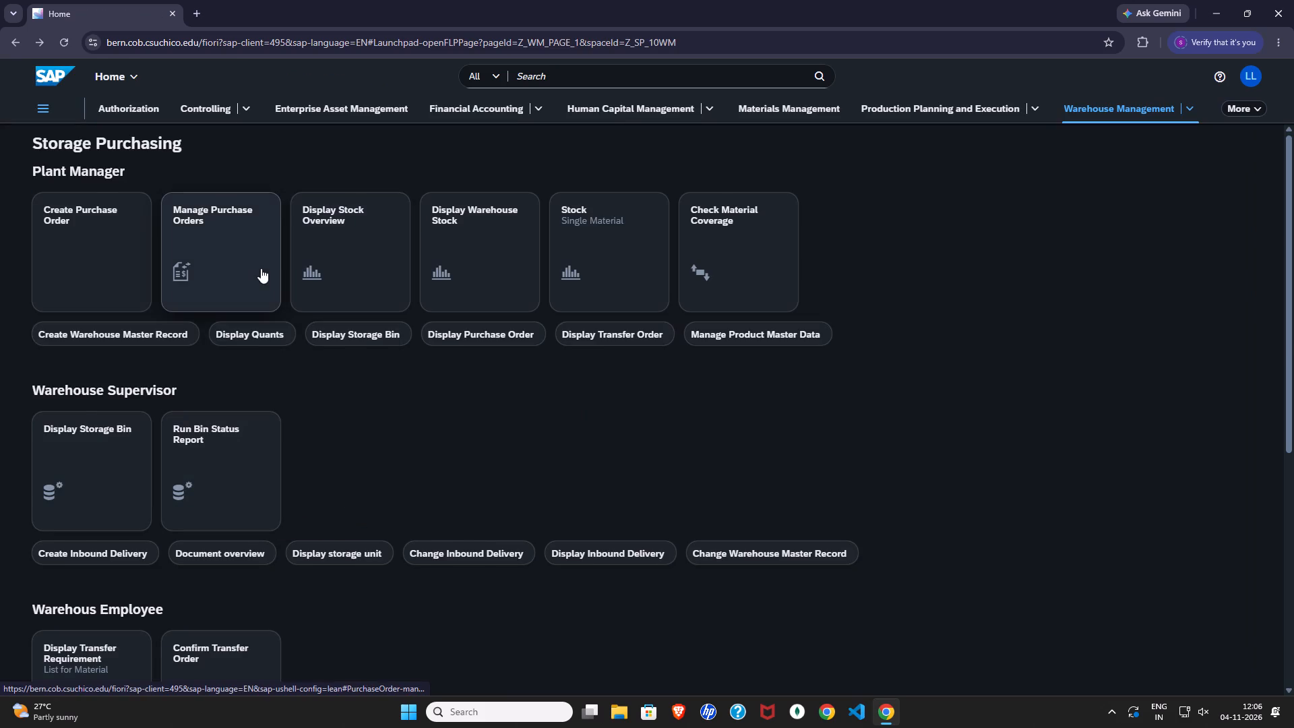
# Run the Bin Status Report for warehouse 100 with storage bin pattern STBN*038, review the bin contents, and leave the report.
pyautogui.scroll(-2, 317, 311)
pyautogui.click(239, 340)
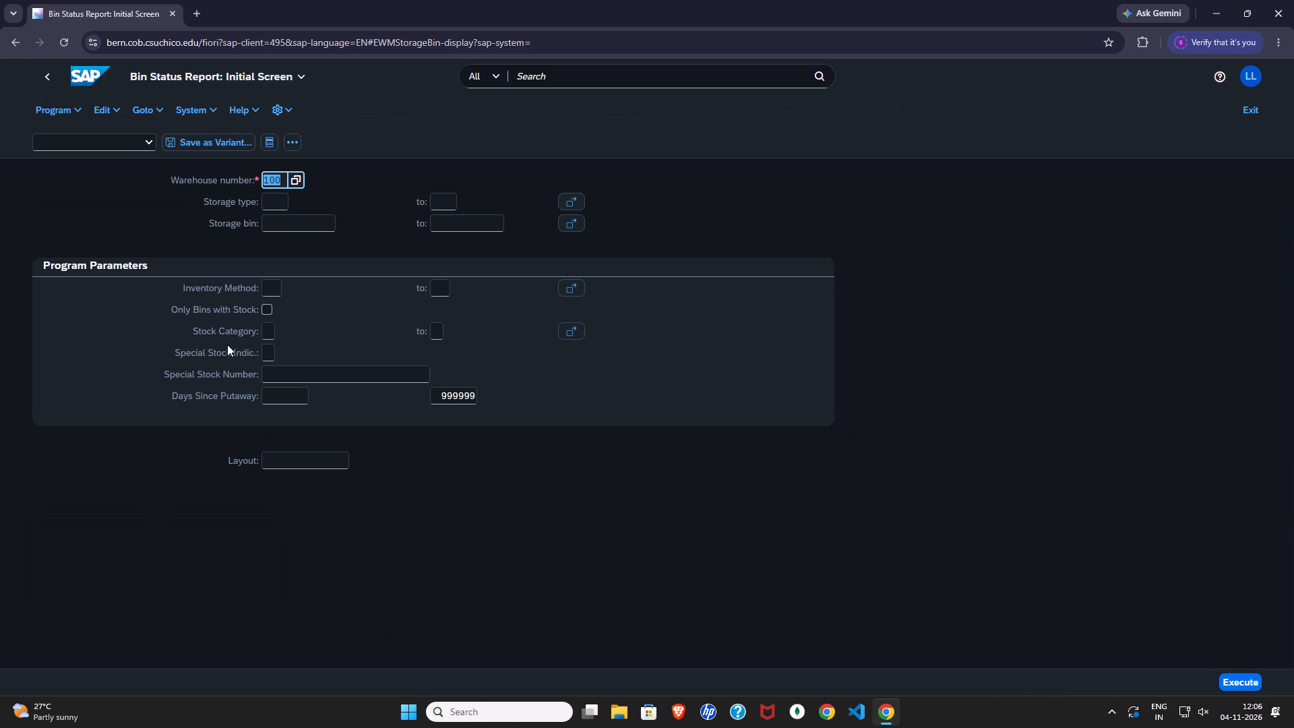
pyautogui.click(282, 204)
pyautogui.click(290, 226)
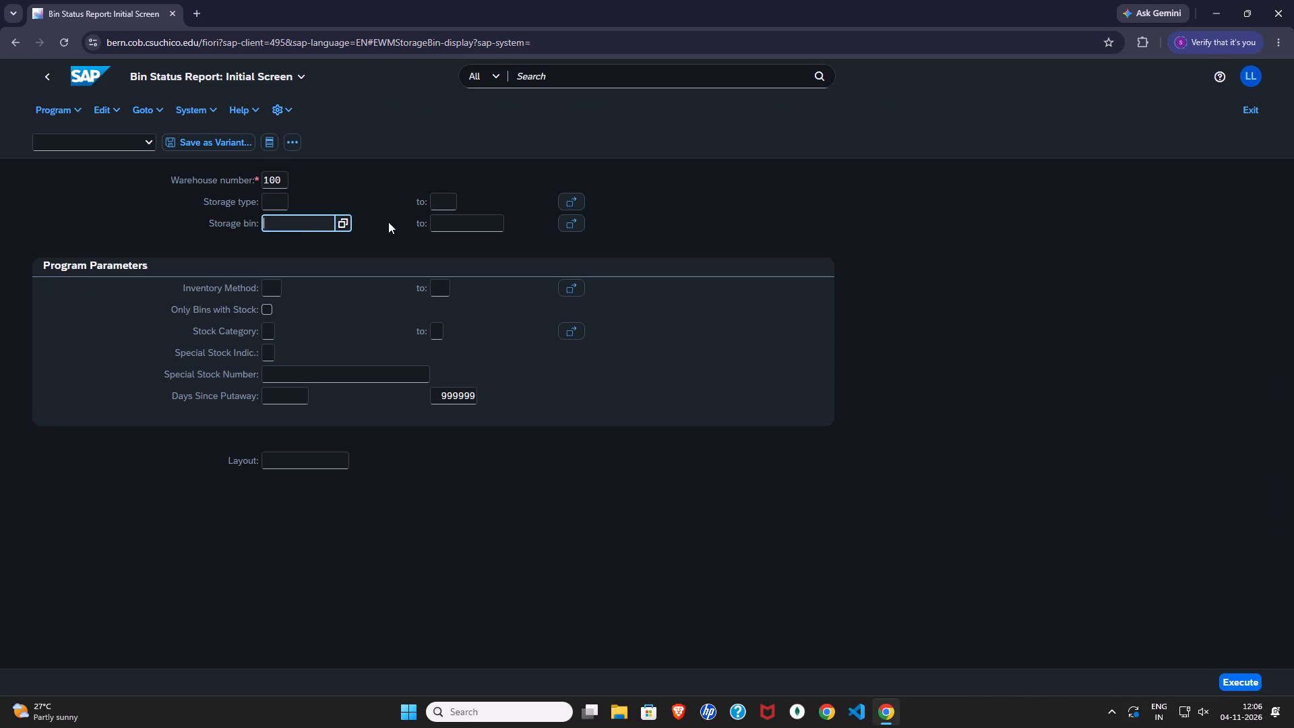
pyautogui.write('STBN')
pyautogui.click(375, 235)
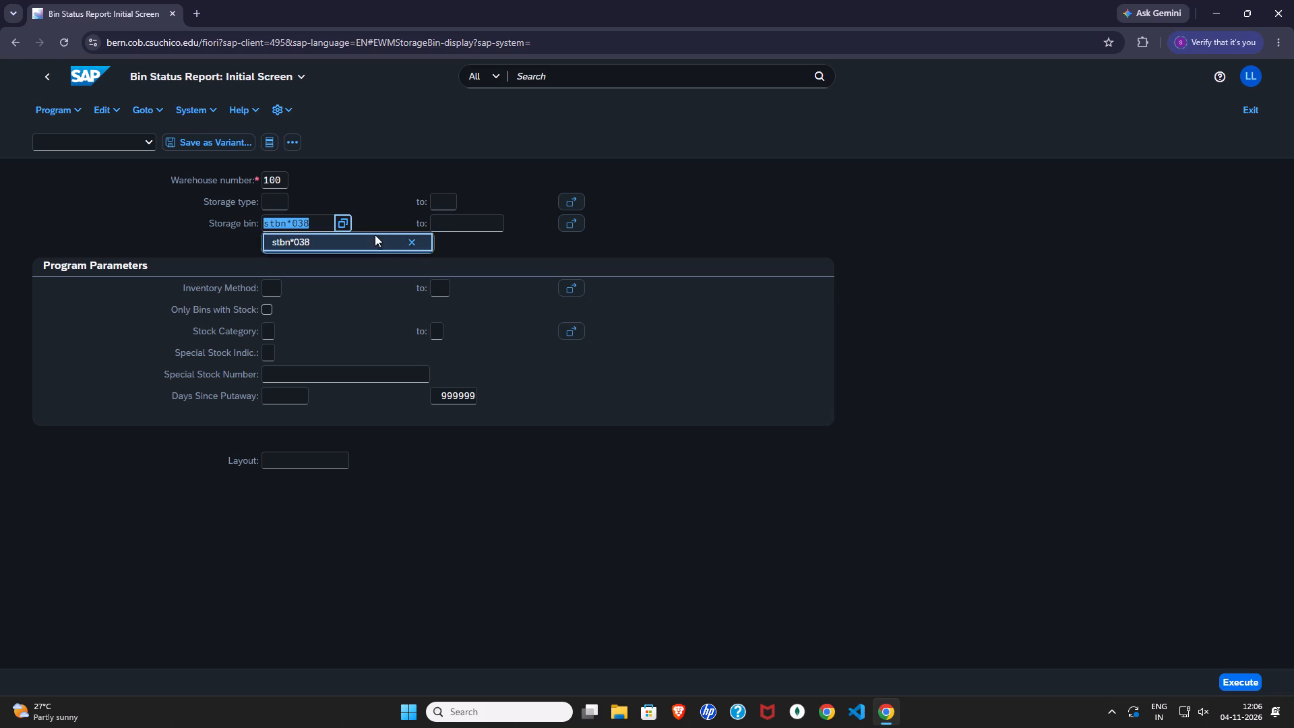
pyautogui.press('Return')
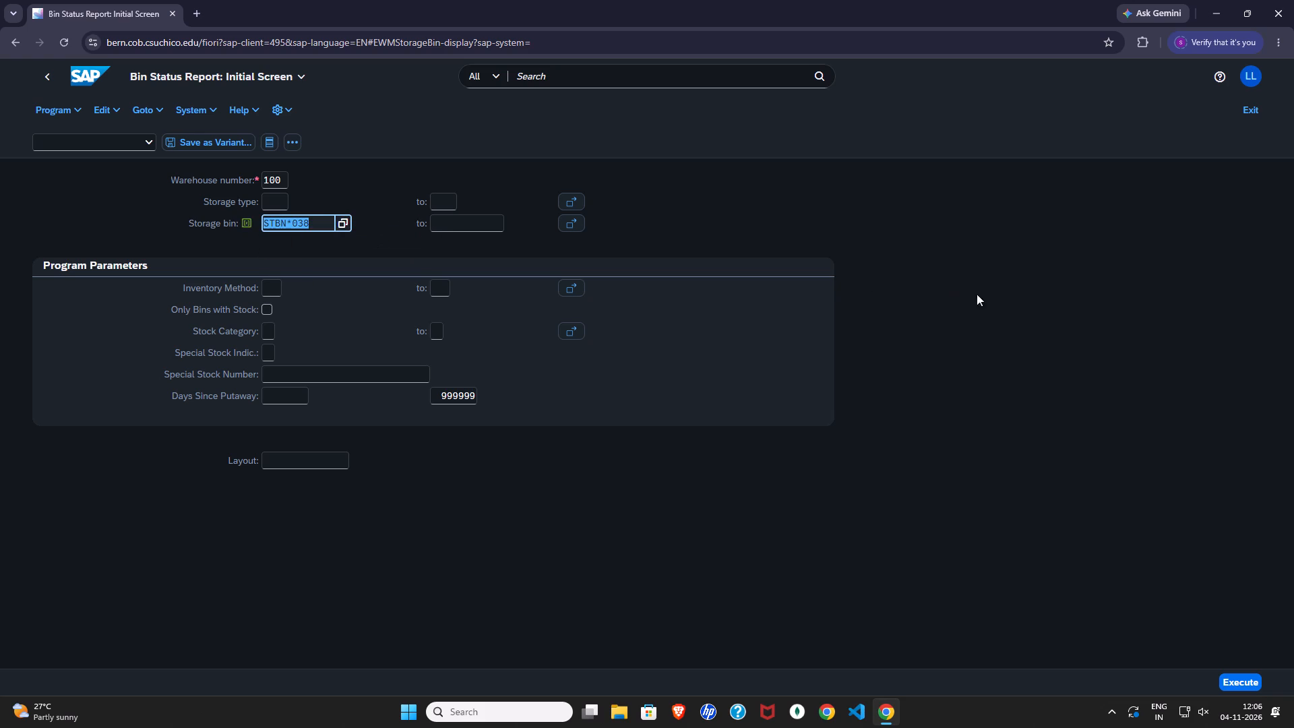
pyautogui.click(1240, 677)
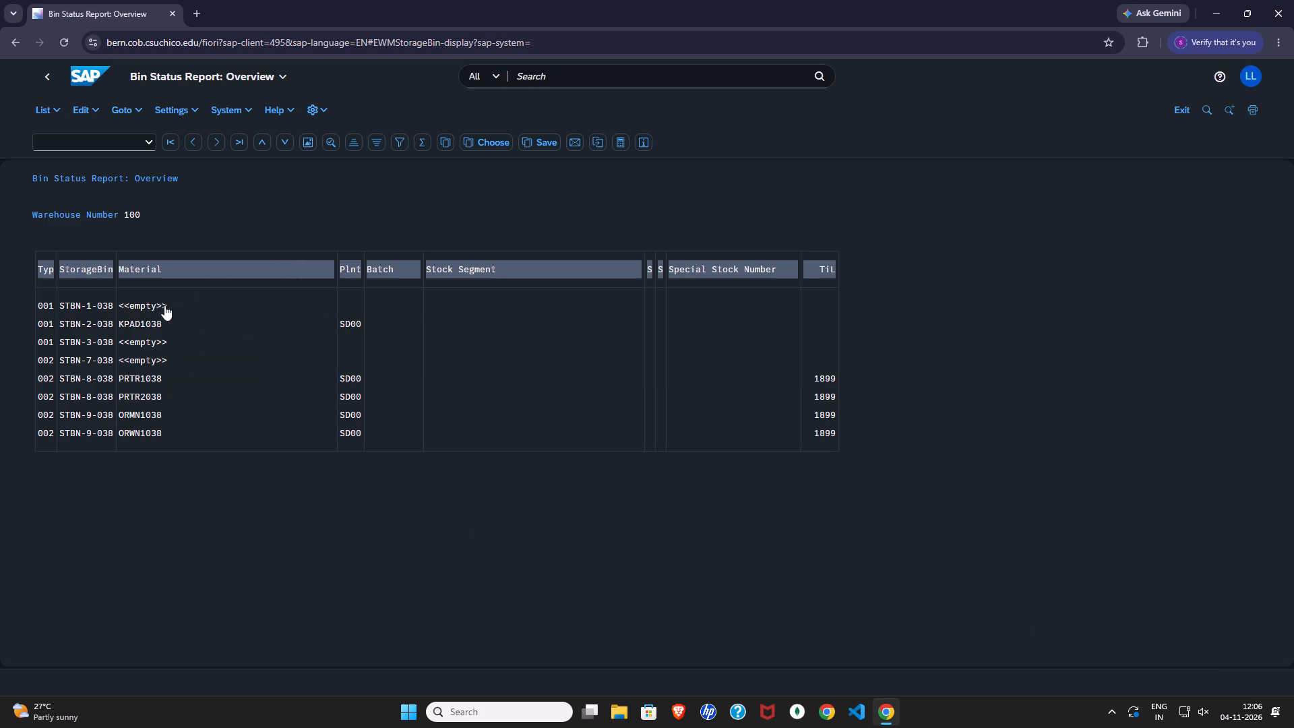
pyautogui.moveTo(123, 301); pyautogui.dragTo(214, 302)
pyautogui.click(365, 495)
pyautogui.click(382, 505)
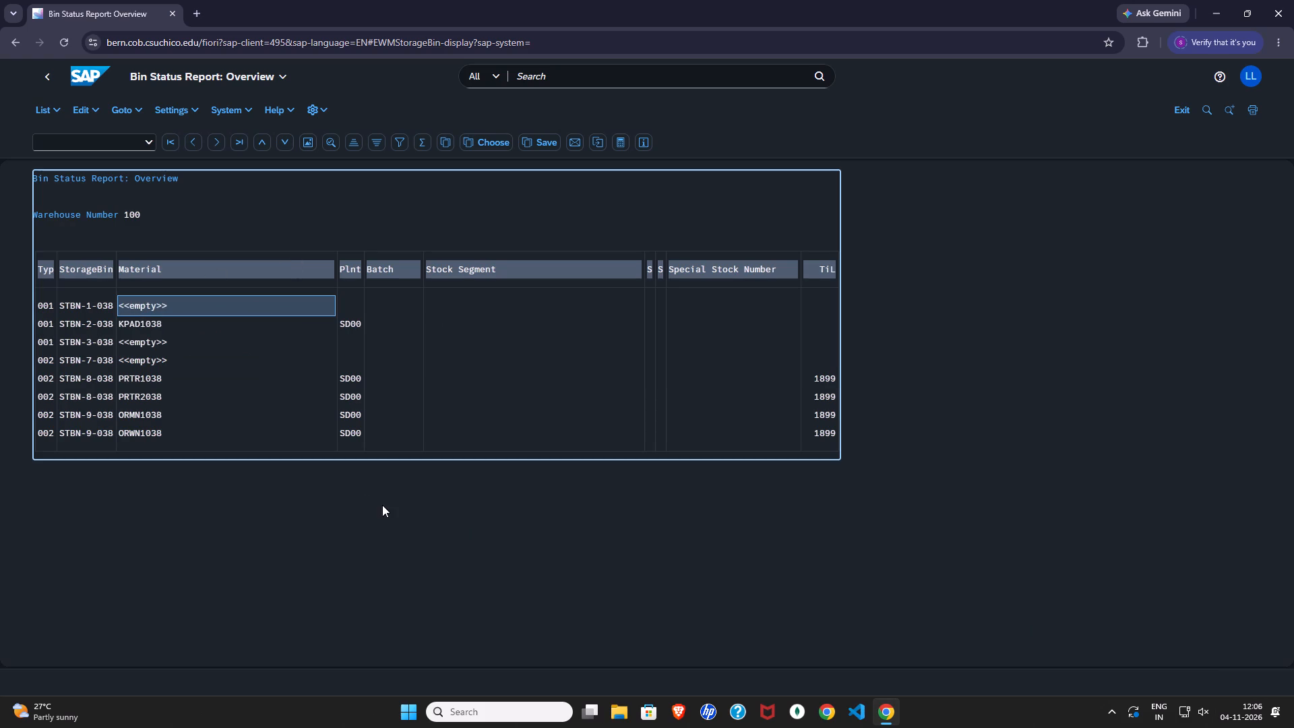
pyautogui.click(43, 69)
pyautogui.click(44, 69)
pyautogui.click(44, 69)
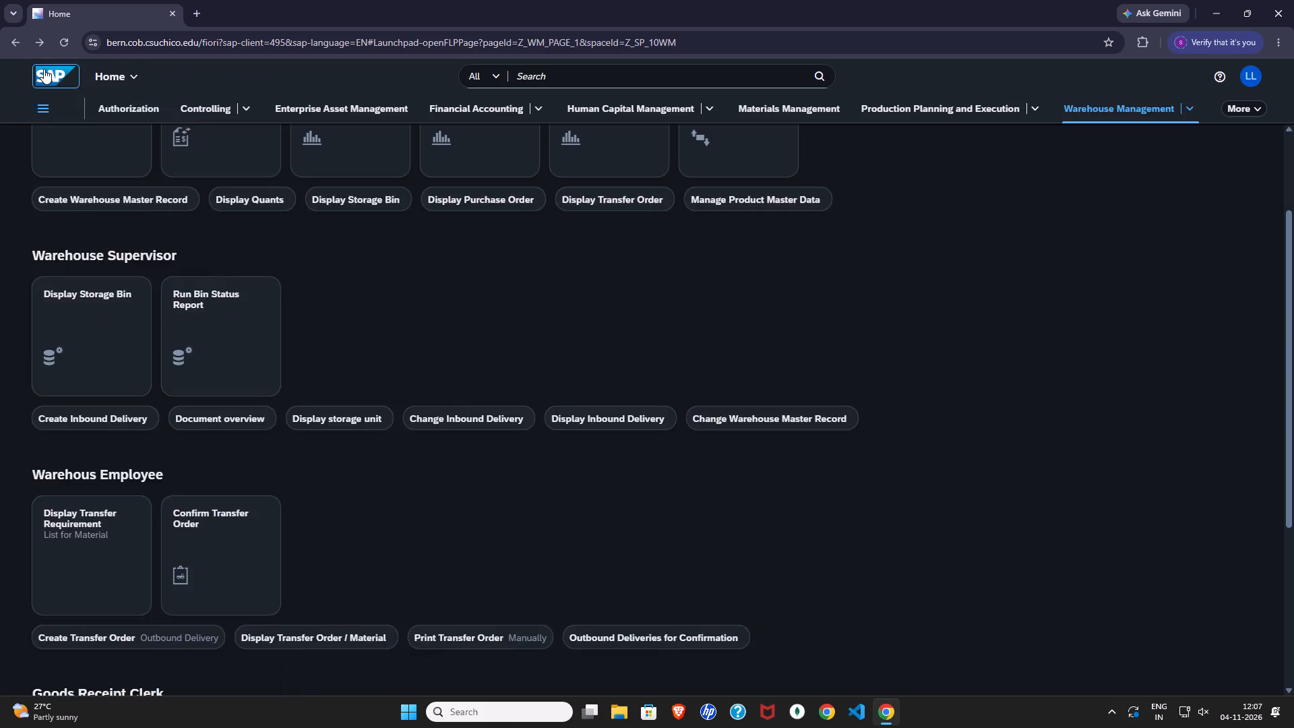
# Reopen the Warehouse Management page and view the Display Transfer Requirement selection screen for listing by material.
pyautogui.click(1243, 109)
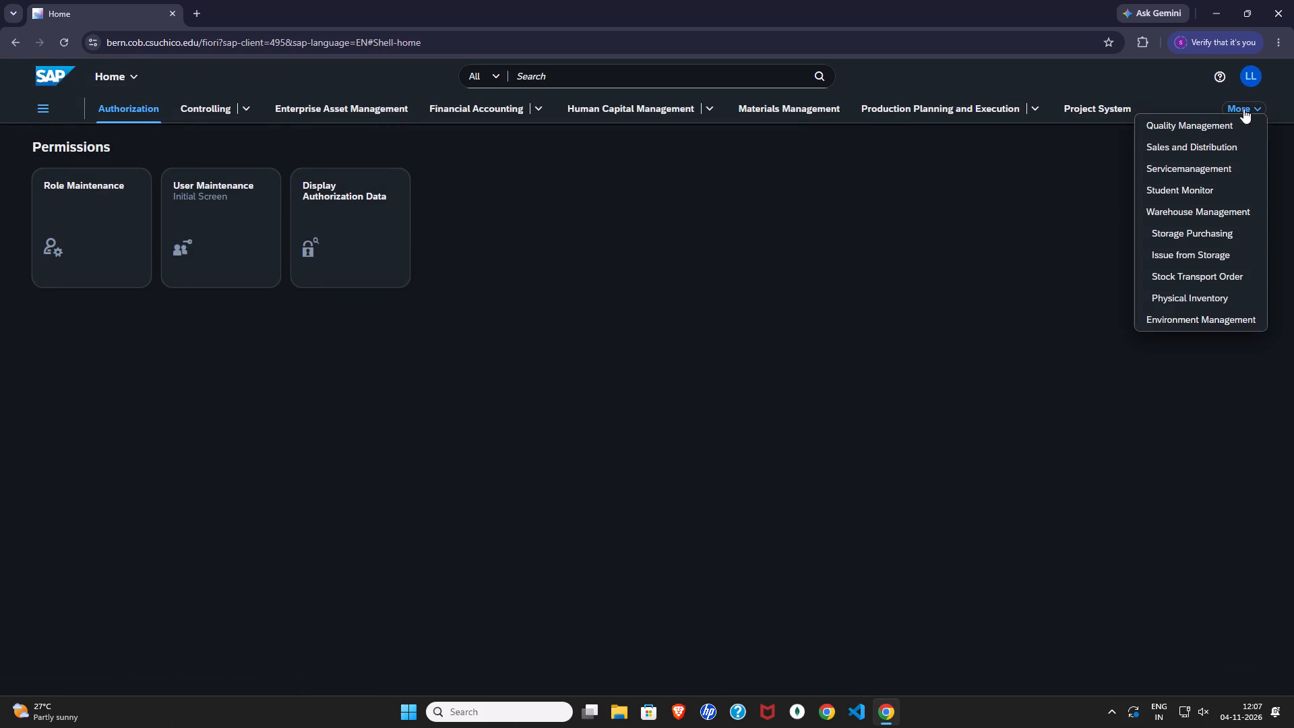
pyautogui.click(1181, 214)
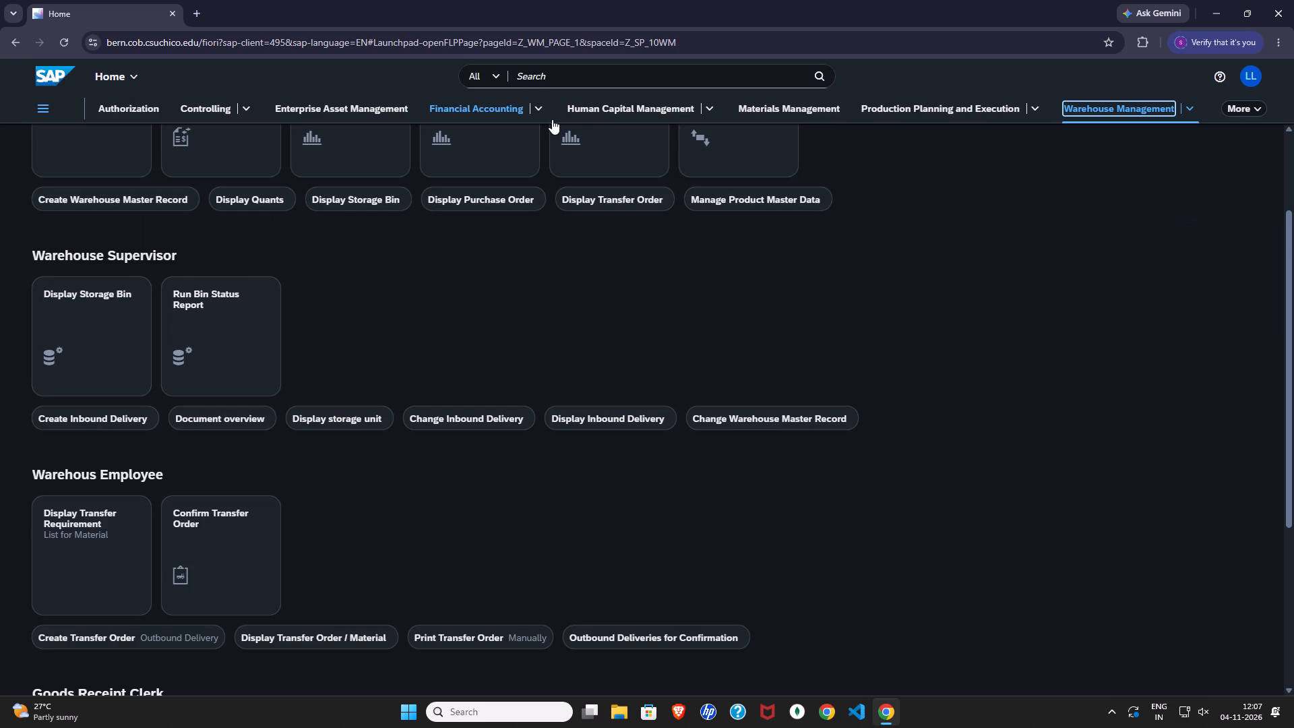
pyautogui.scroll(-3, 552, 119)
pyautogui.scroll(1, 264, 301)
pyautogui.scroll(-2, 264, 301)
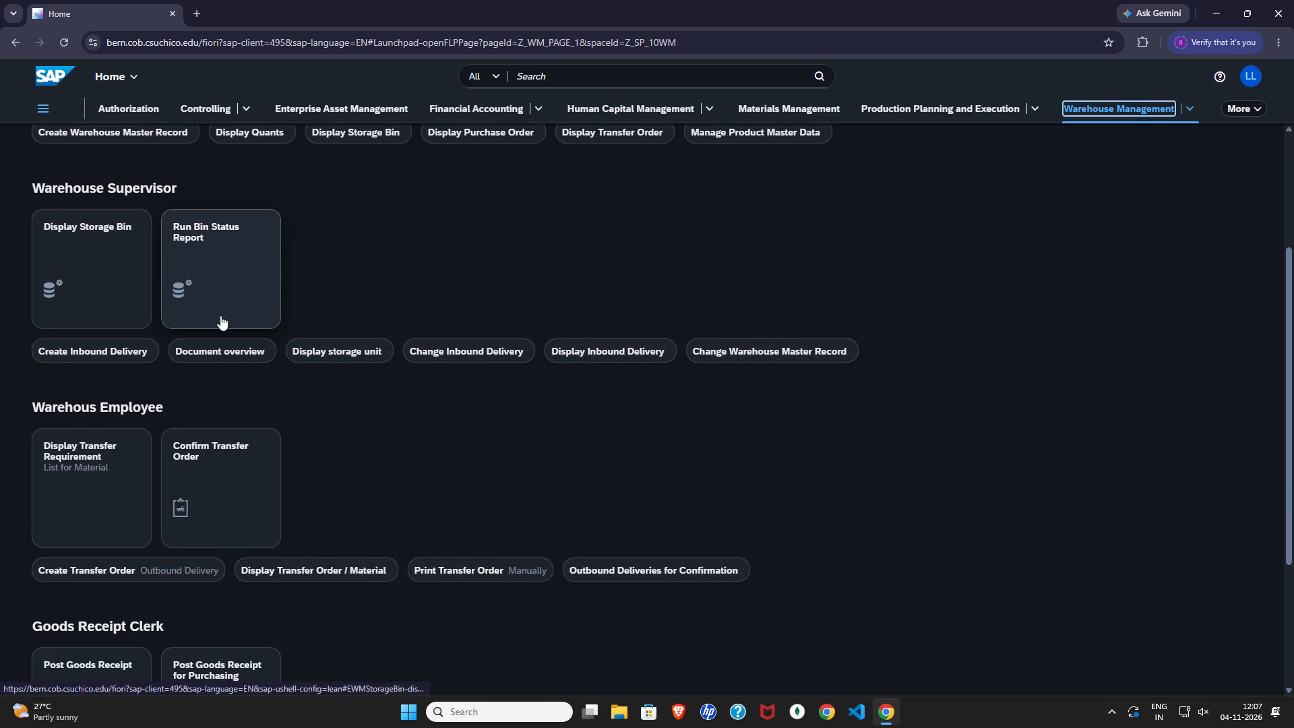
pyautogui.click(98, 484)
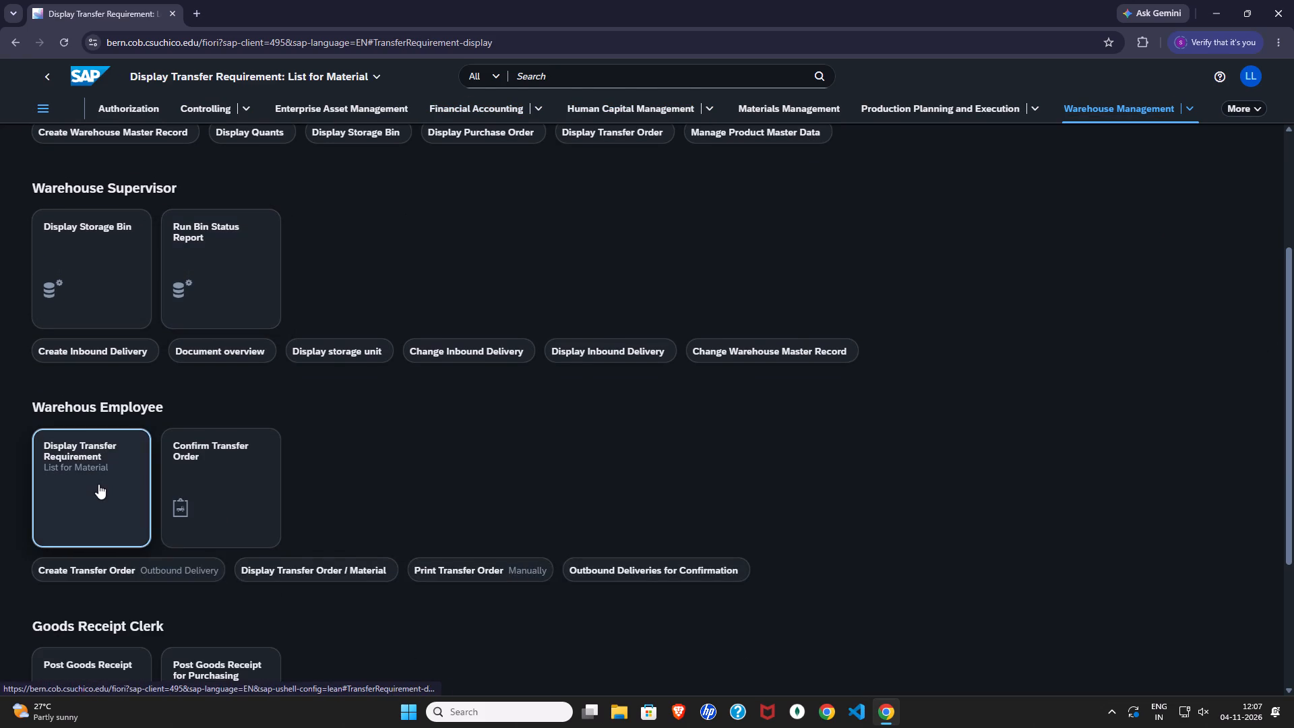
pyautogui.click(38, 77)
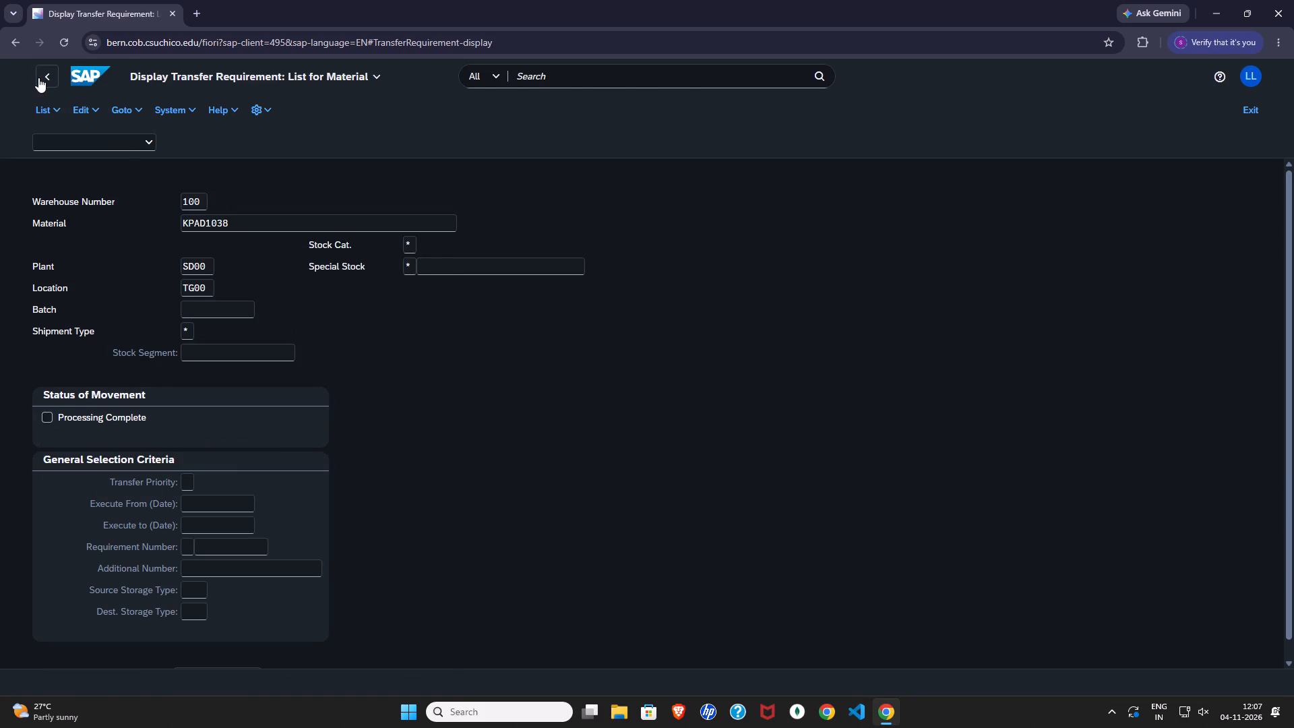
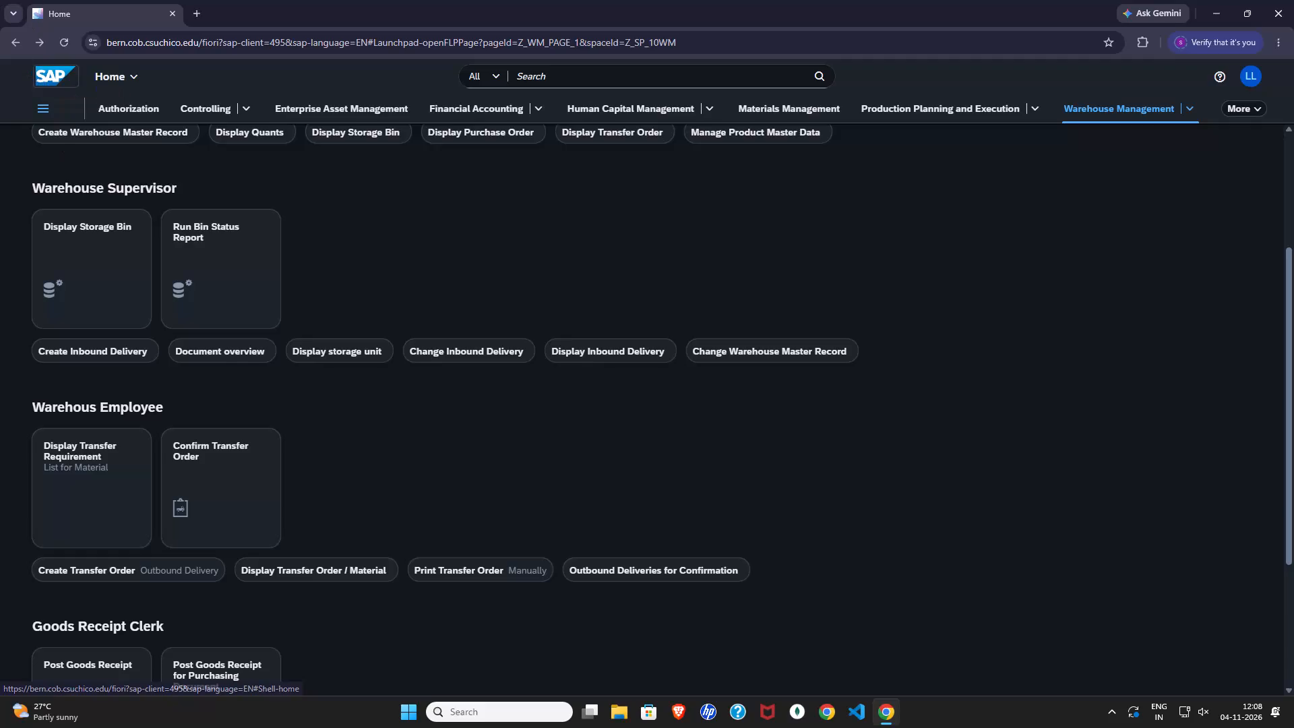
pyautogui.click(115, 523)
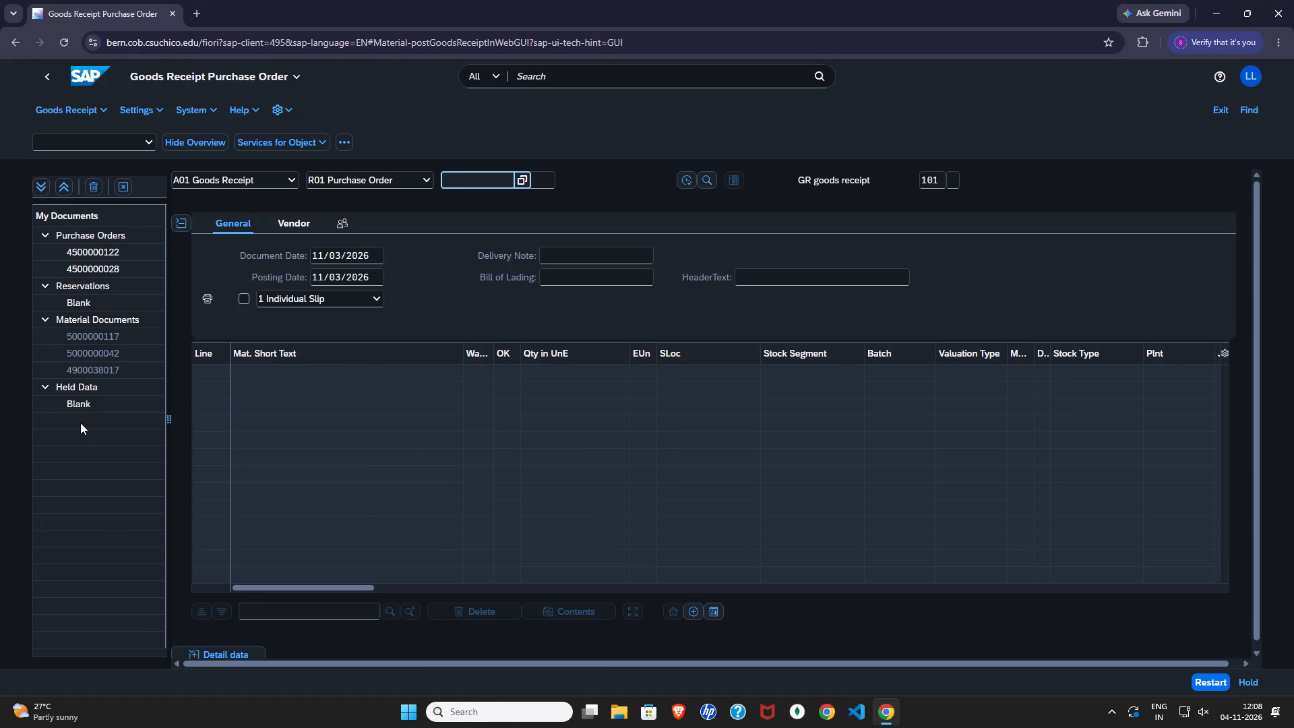
pyautogui.click(492, 181)
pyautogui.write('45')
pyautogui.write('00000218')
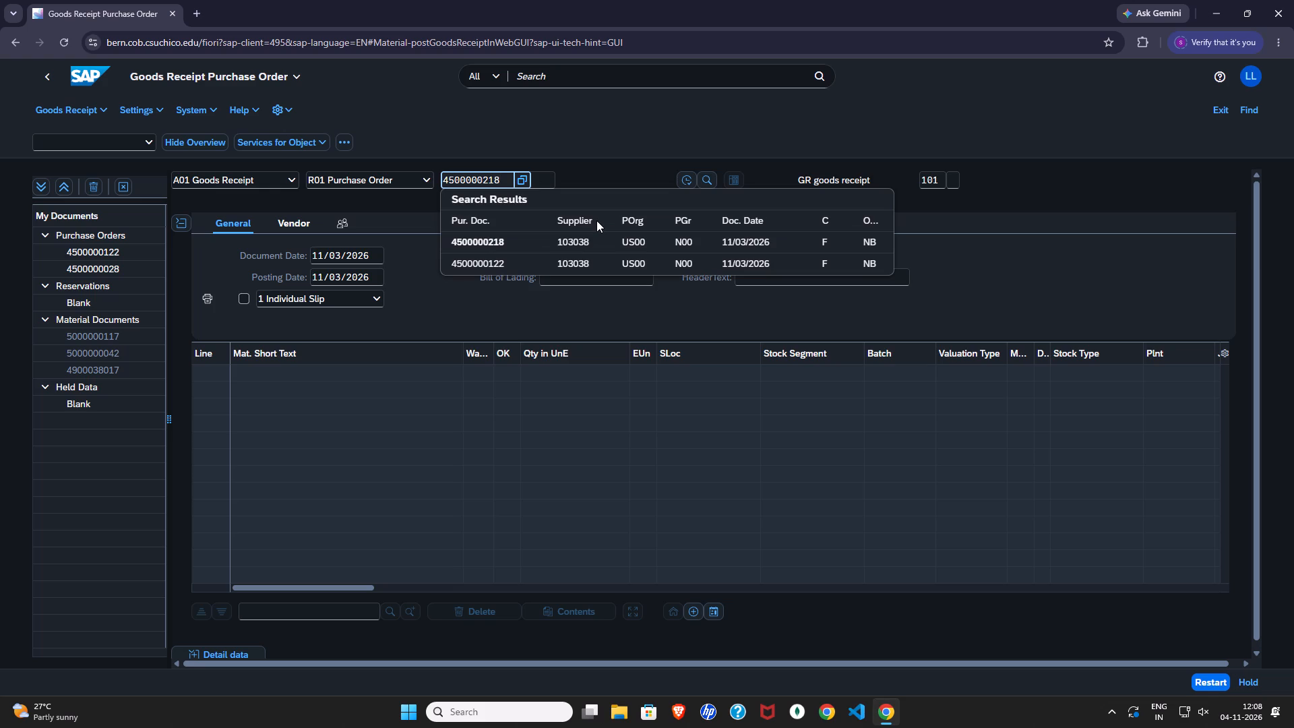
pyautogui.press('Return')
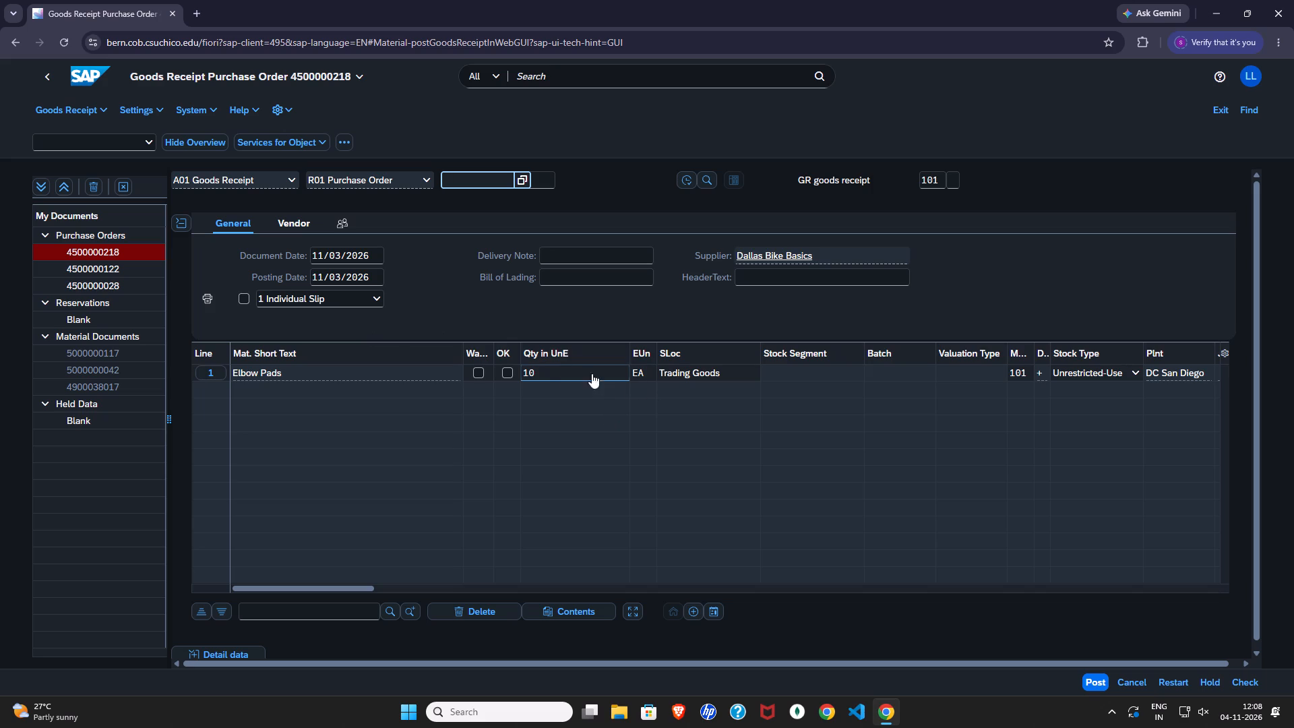
pyautogui.click(507, 370)
pyautogui.scroll(-2, 897, 420)
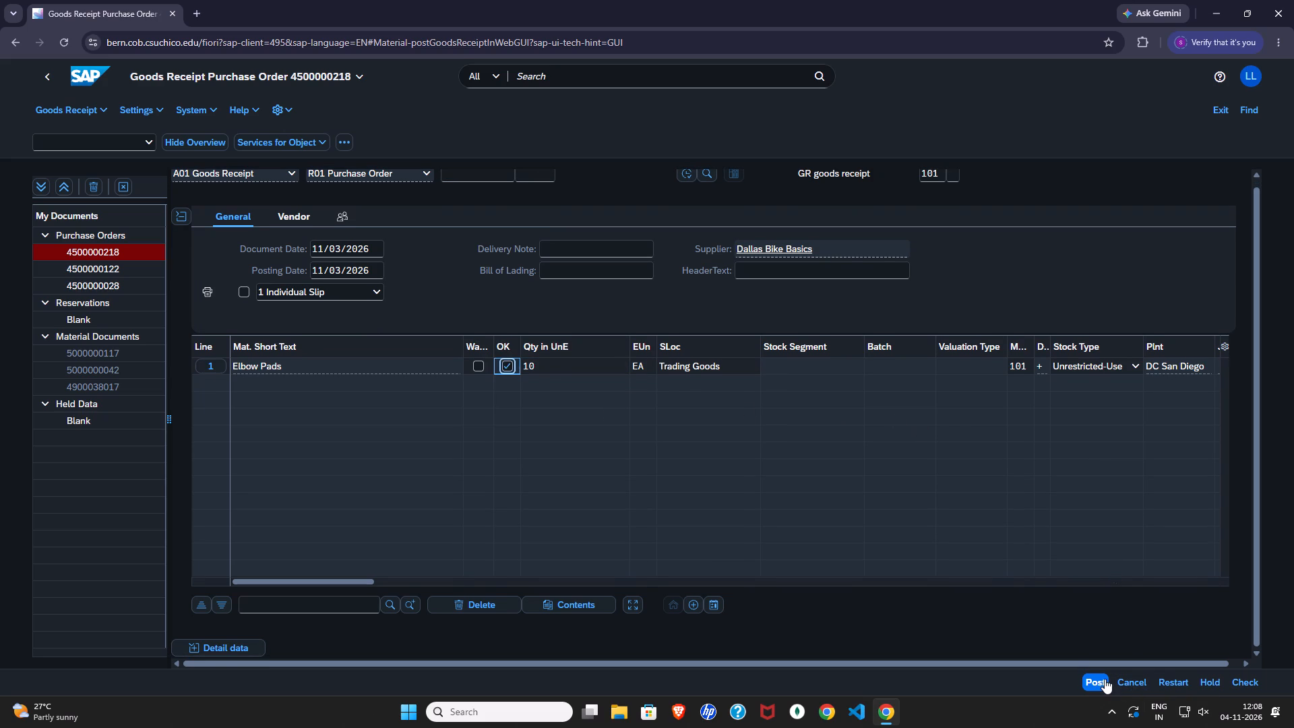
pyautogui.click(1105, 679)
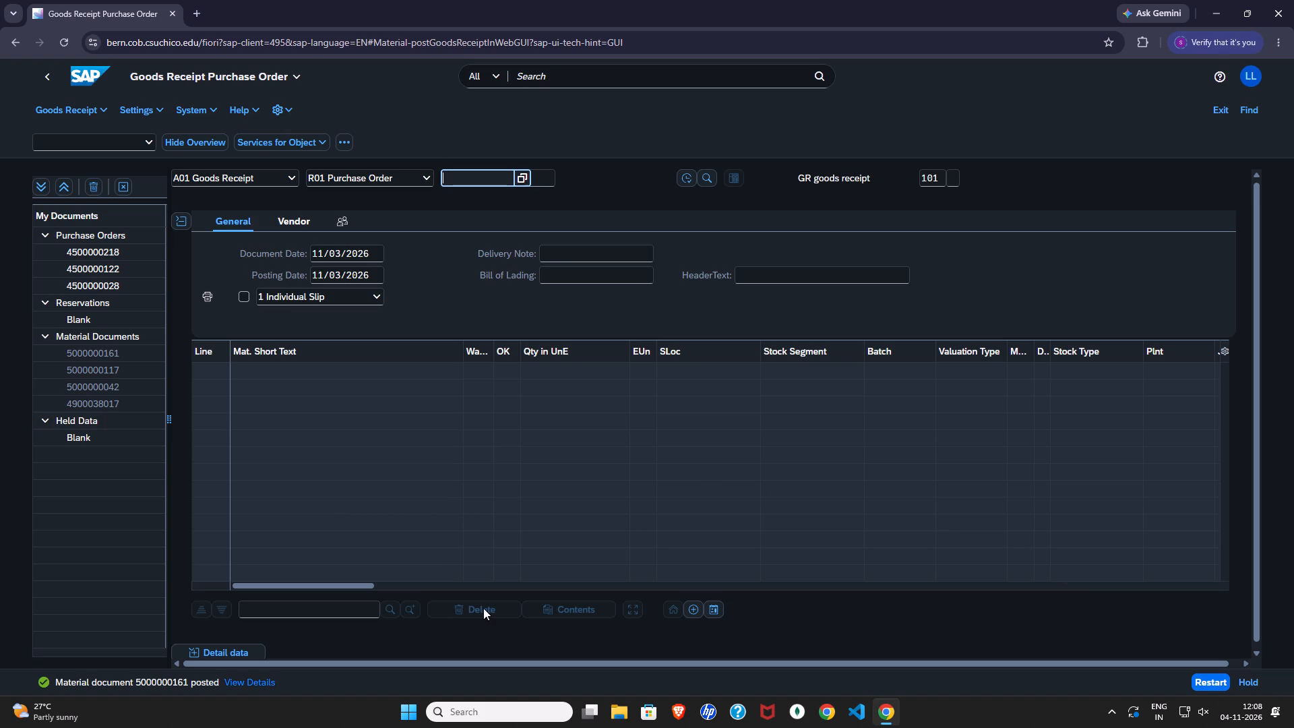
# Capture a full-screen screenshot of the posted goods receipt and return to the Warehouse Management page.
pyautogui.press('shift+super+s')
pyautogui.moveTo(0, 0); pyautogui.dragTo(1293, 727)
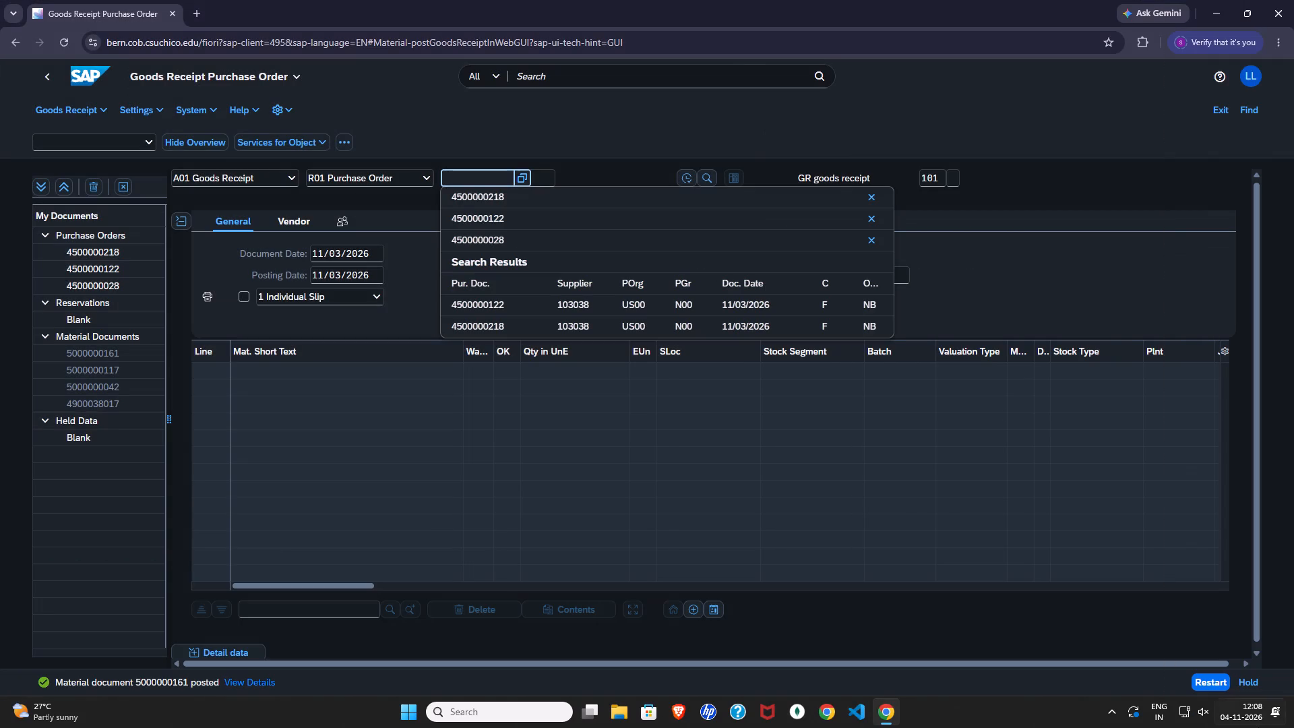
pyautogui.click(1080, 255)
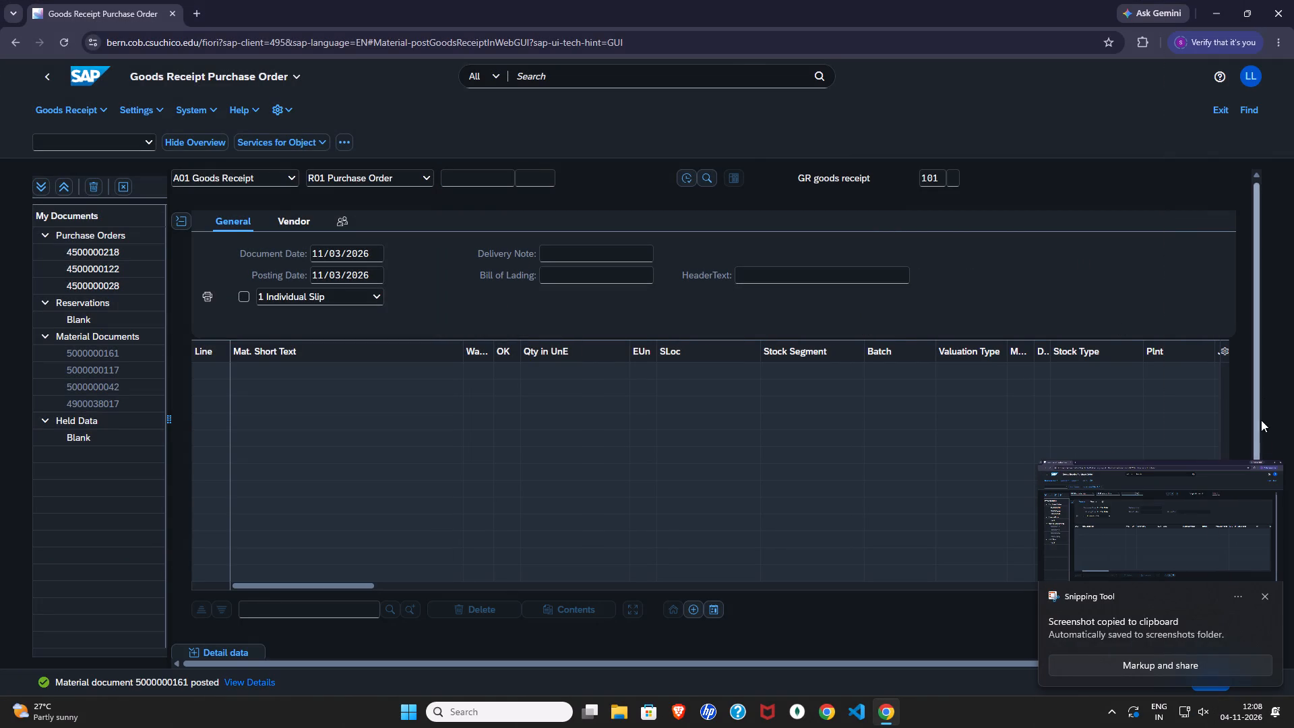
pyautogui.click(1264, 597)
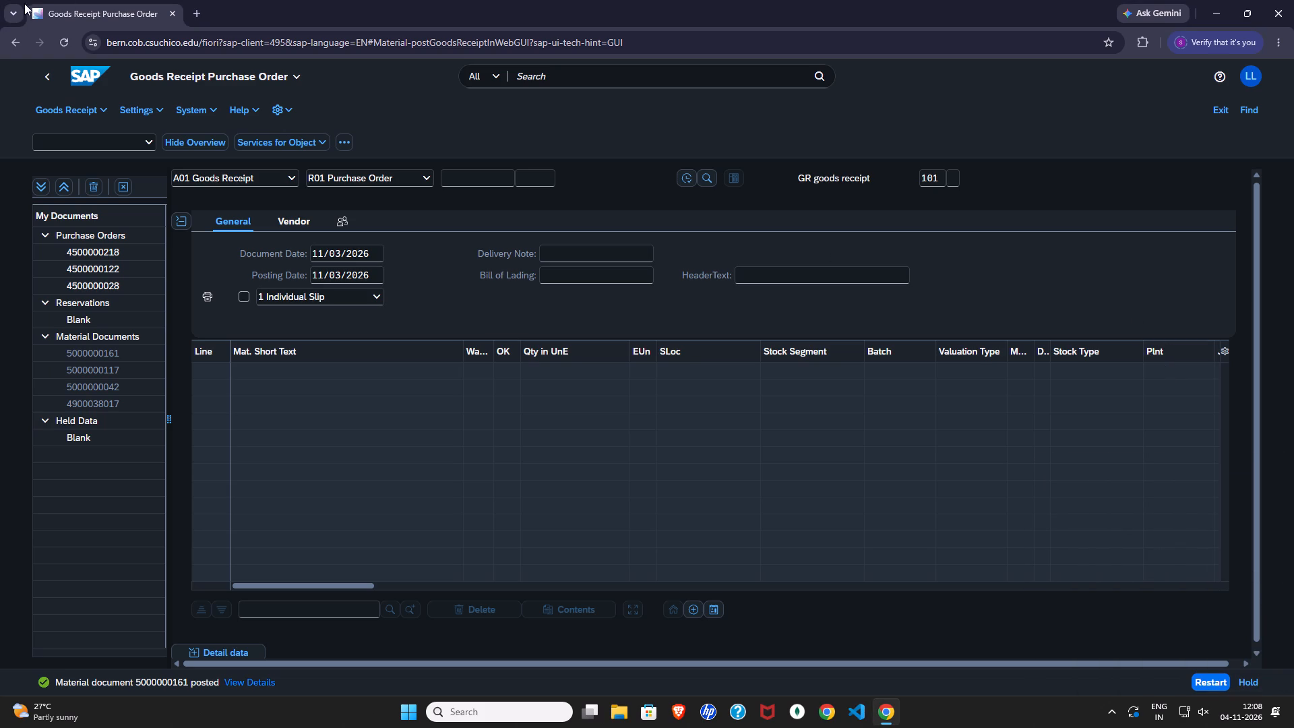
pyautogui.click(51, 85)
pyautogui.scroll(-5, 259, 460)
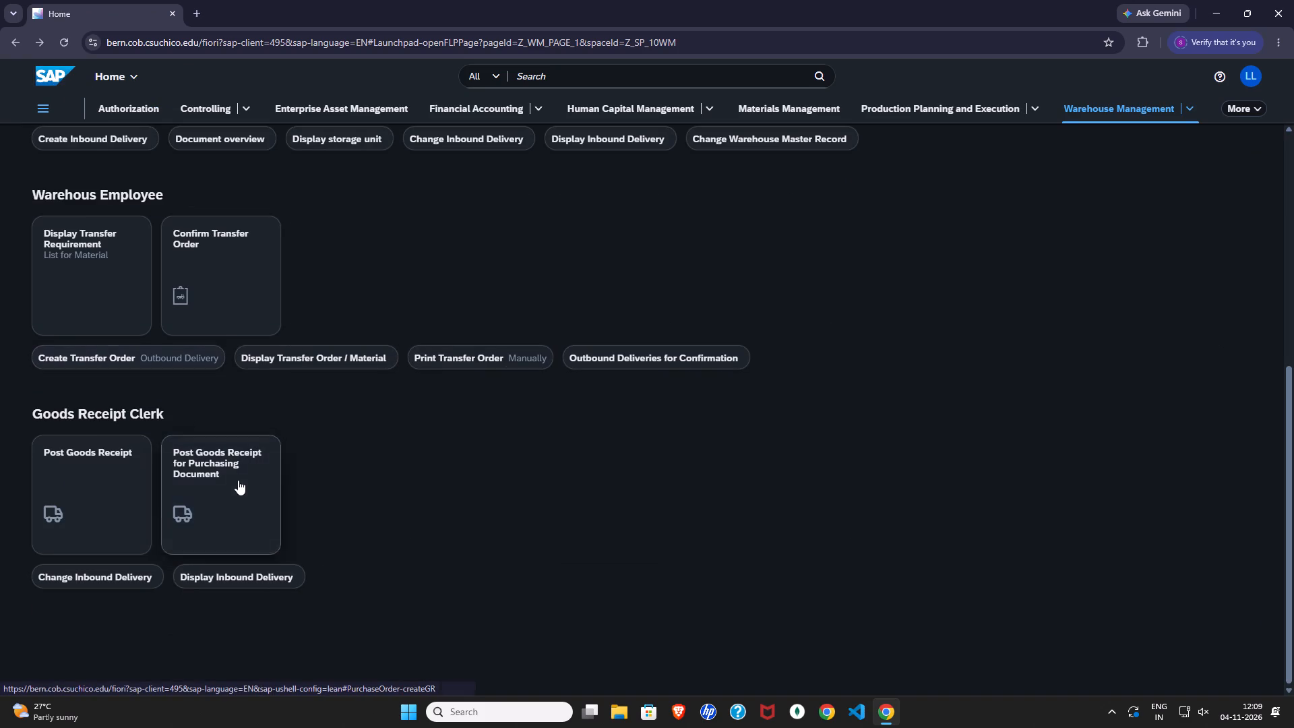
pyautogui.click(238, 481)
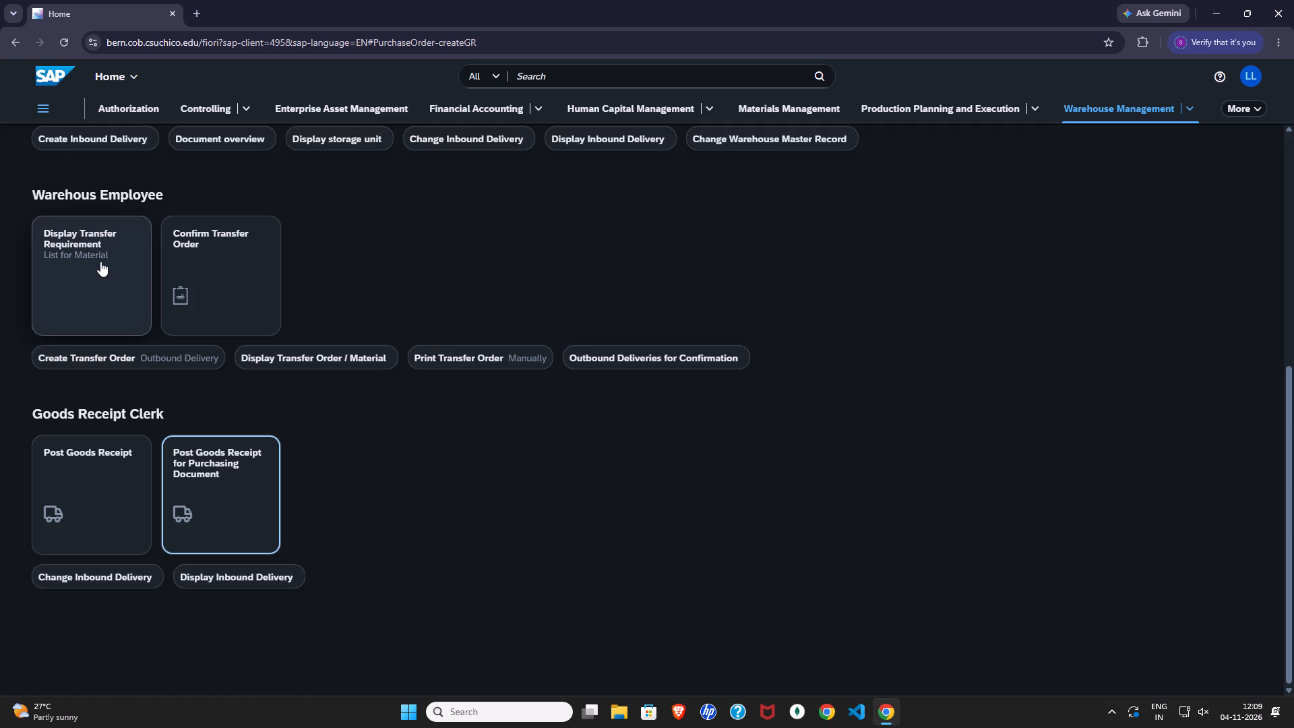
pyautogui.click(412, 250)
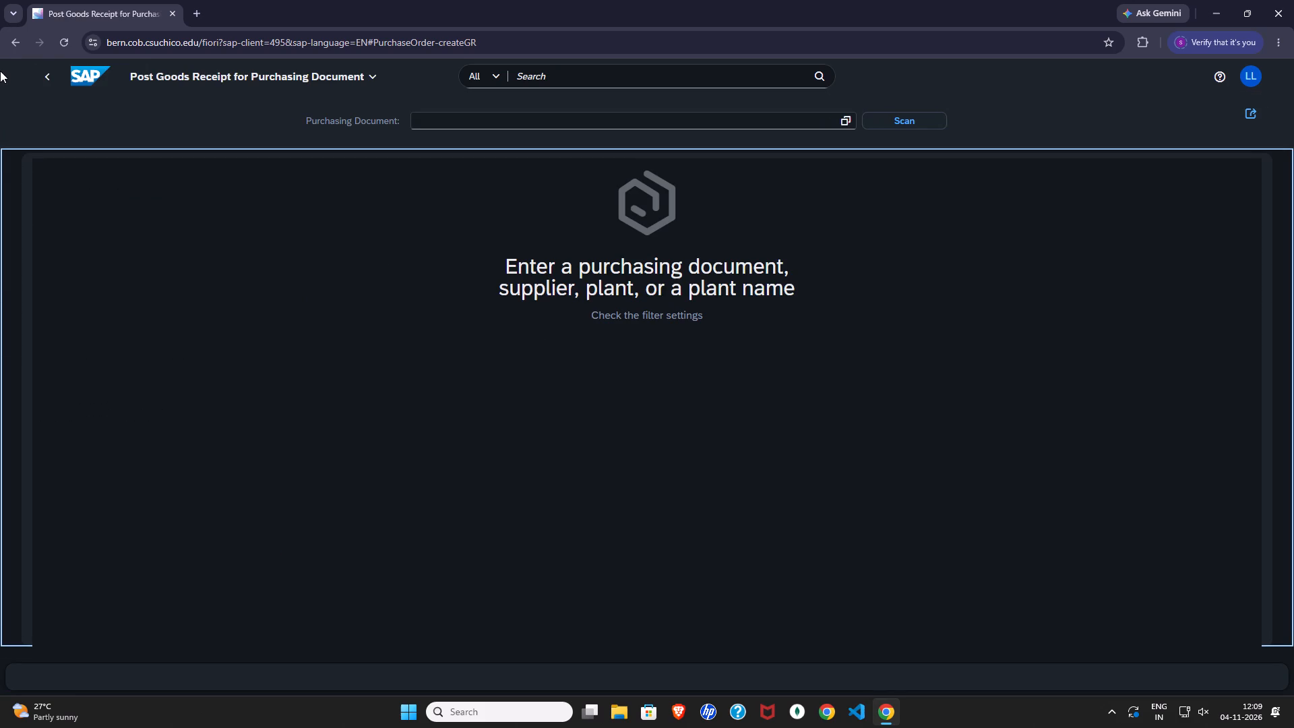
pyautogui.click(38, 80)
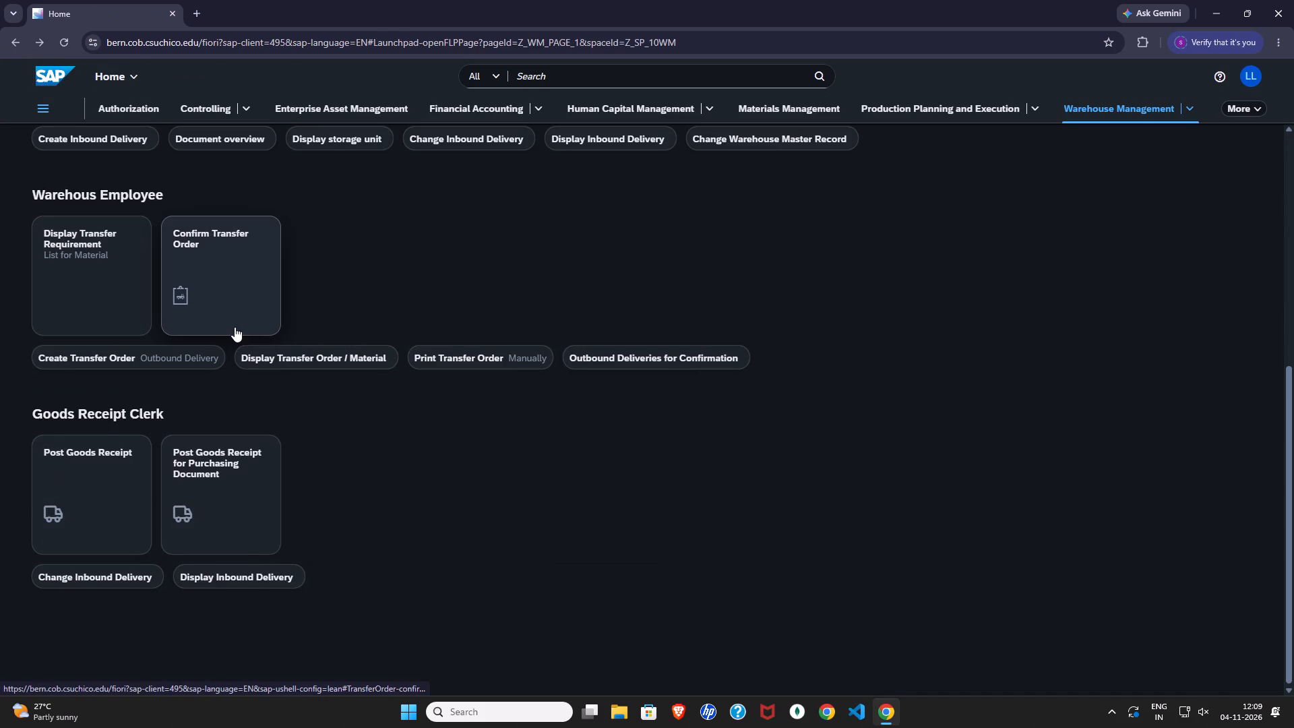
# Try to list the transfer requirements for material KPAD1038 in warehouse 100, plant SD00, location TG00.
pyautogui.scroll(3, 235, 327)
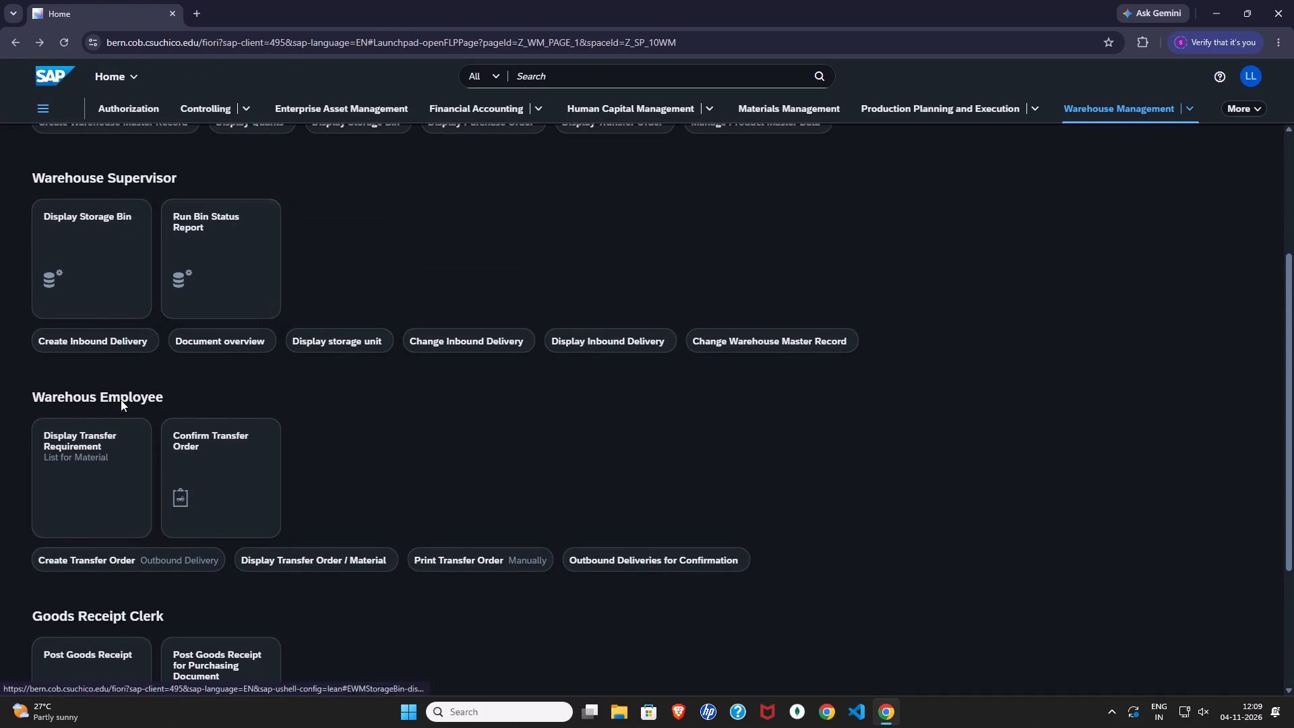
pyautogui.click(102, 444)
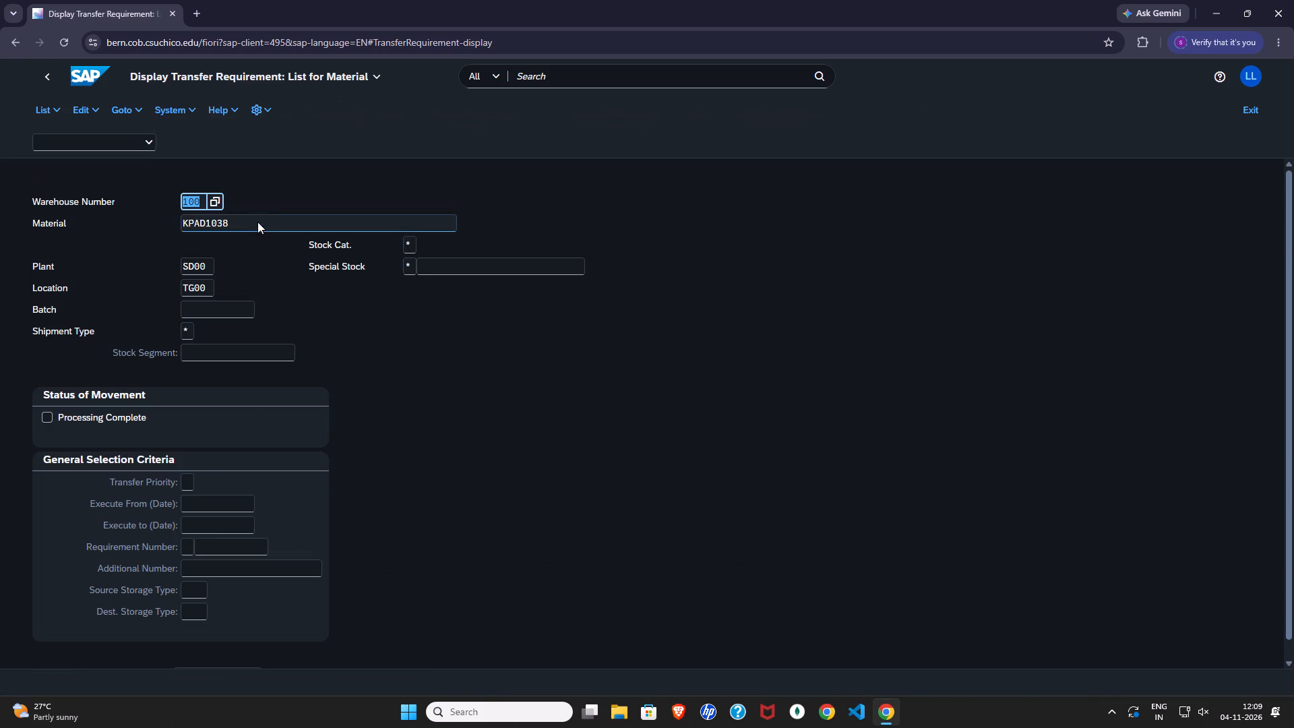
pyautogui.click(257, 222)
pyautogui.click(210, 283)
pyautogui.press('Return')
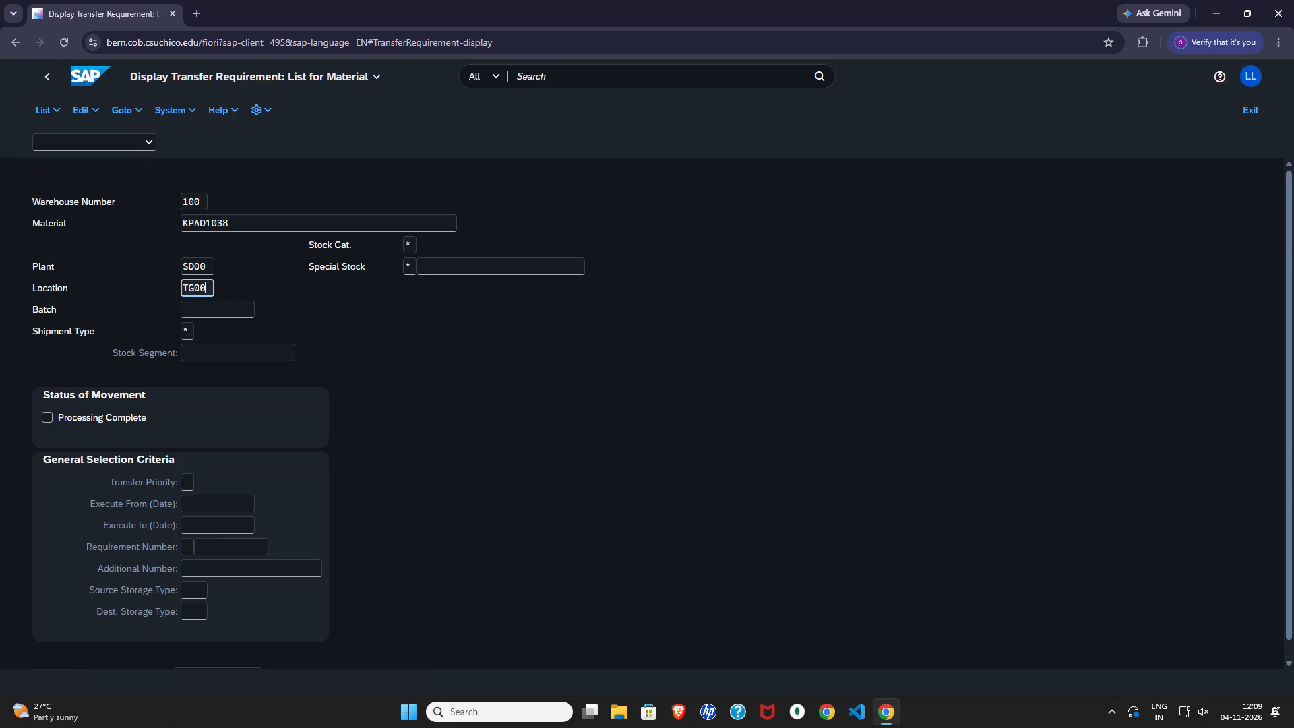
pyautogui.click(243, 218)
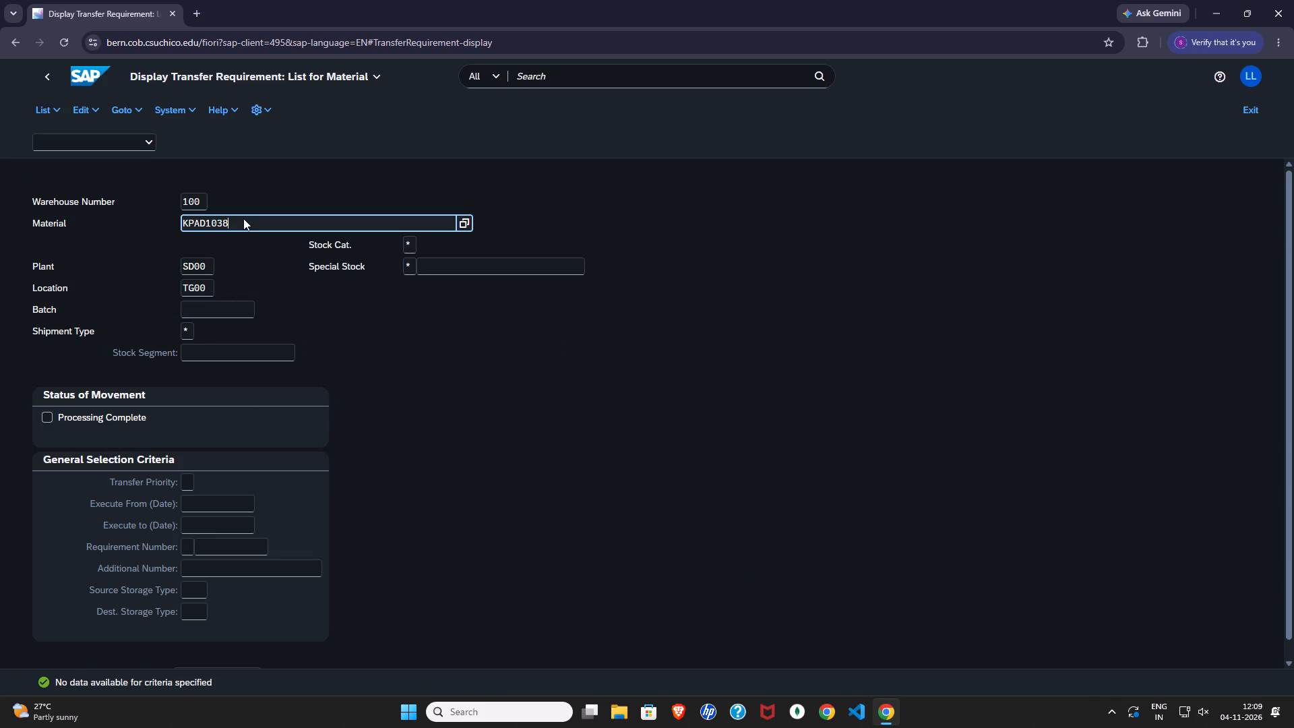
pyautogui.press('Return')
pyautogui.press('Return')
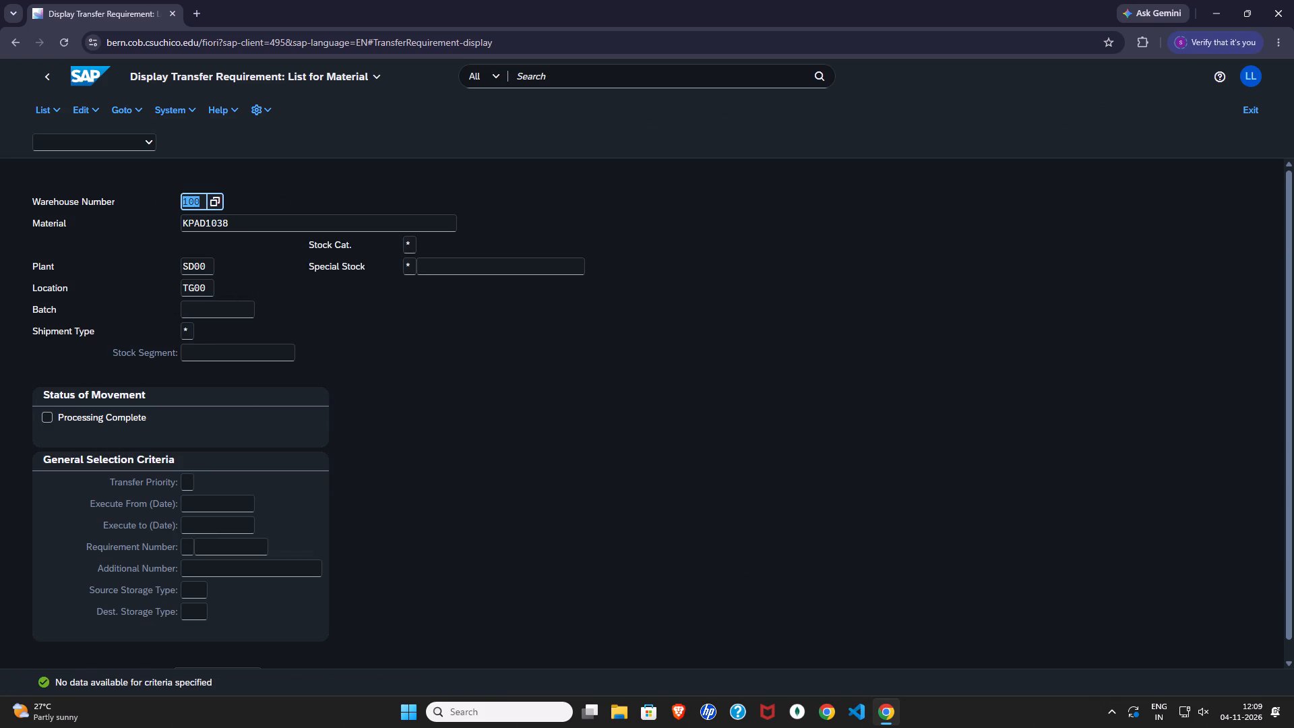
pyautogui.press('Return')
# Change the material to EPAD1038 and list its transfer requirements in warehouse 100, plant SD00, location TG00.
pyautogui.click(198, 222)
pyautogui.click(192, 223)
pyautogui.click(190, 228)
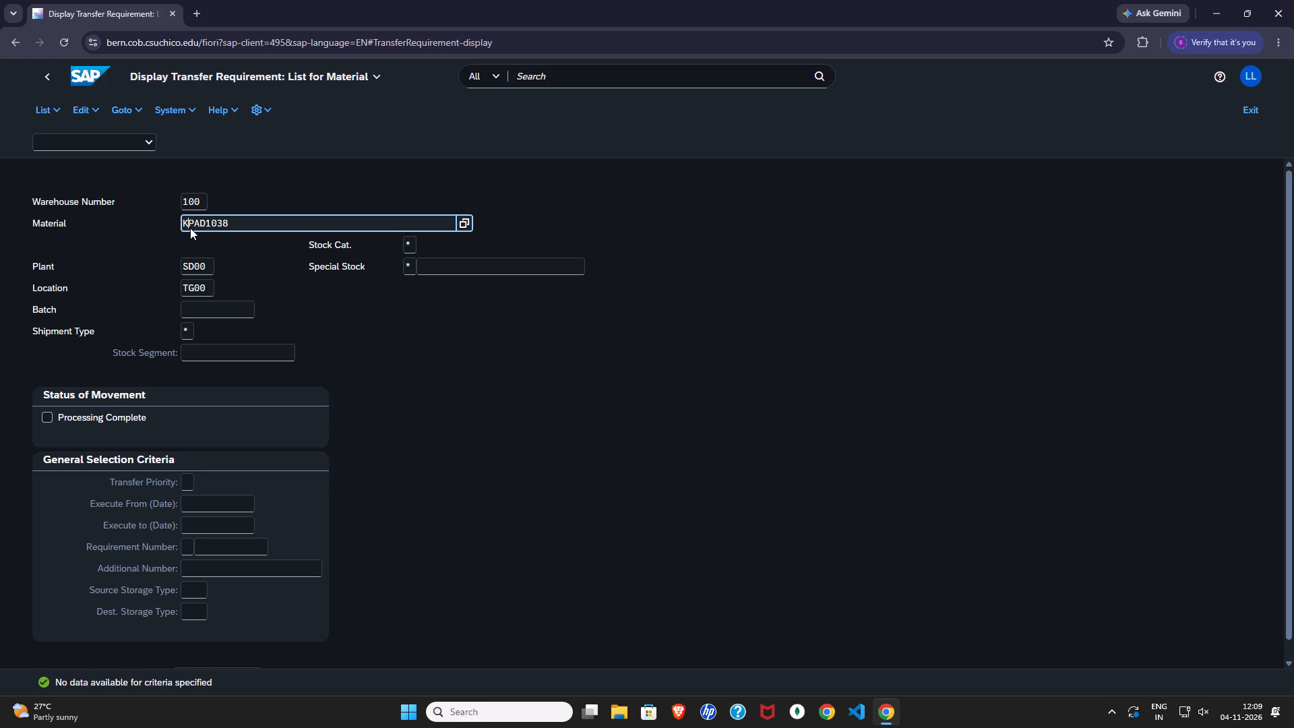
pyautogui.press('BackSpace')
pyautogui.press('BackSpace')
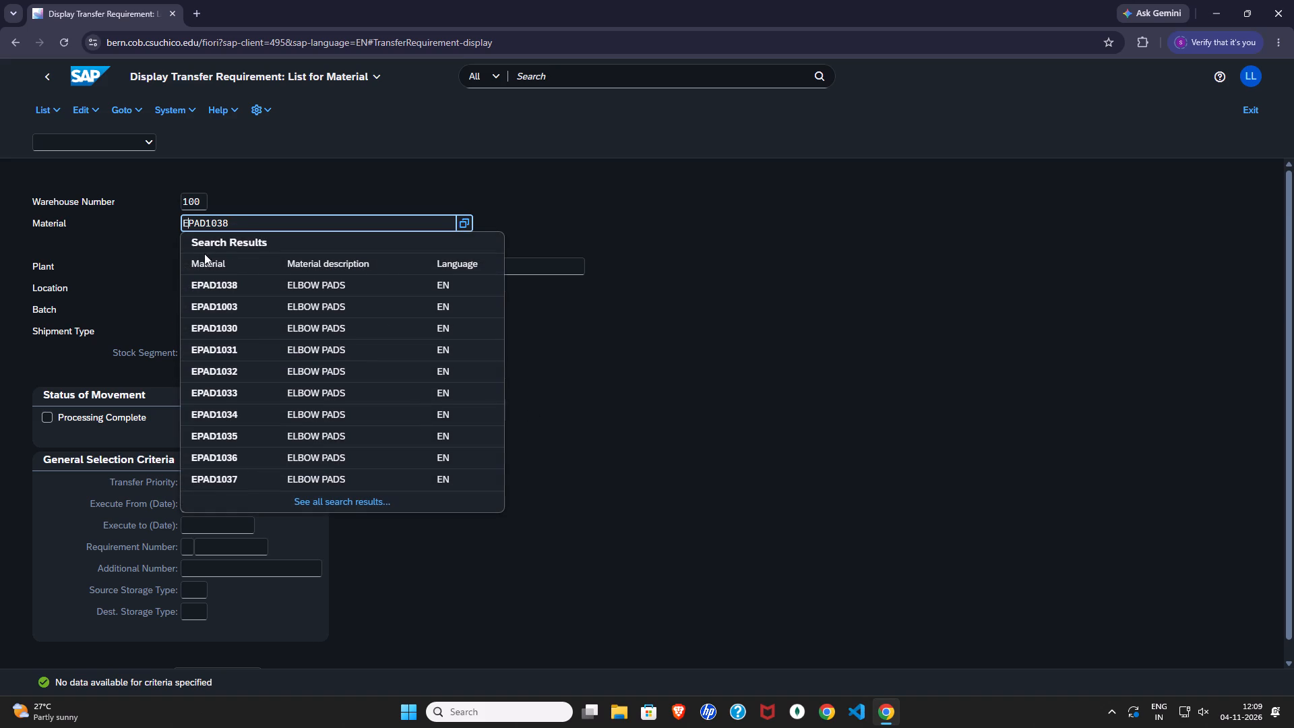
pyautogui.press('Return')
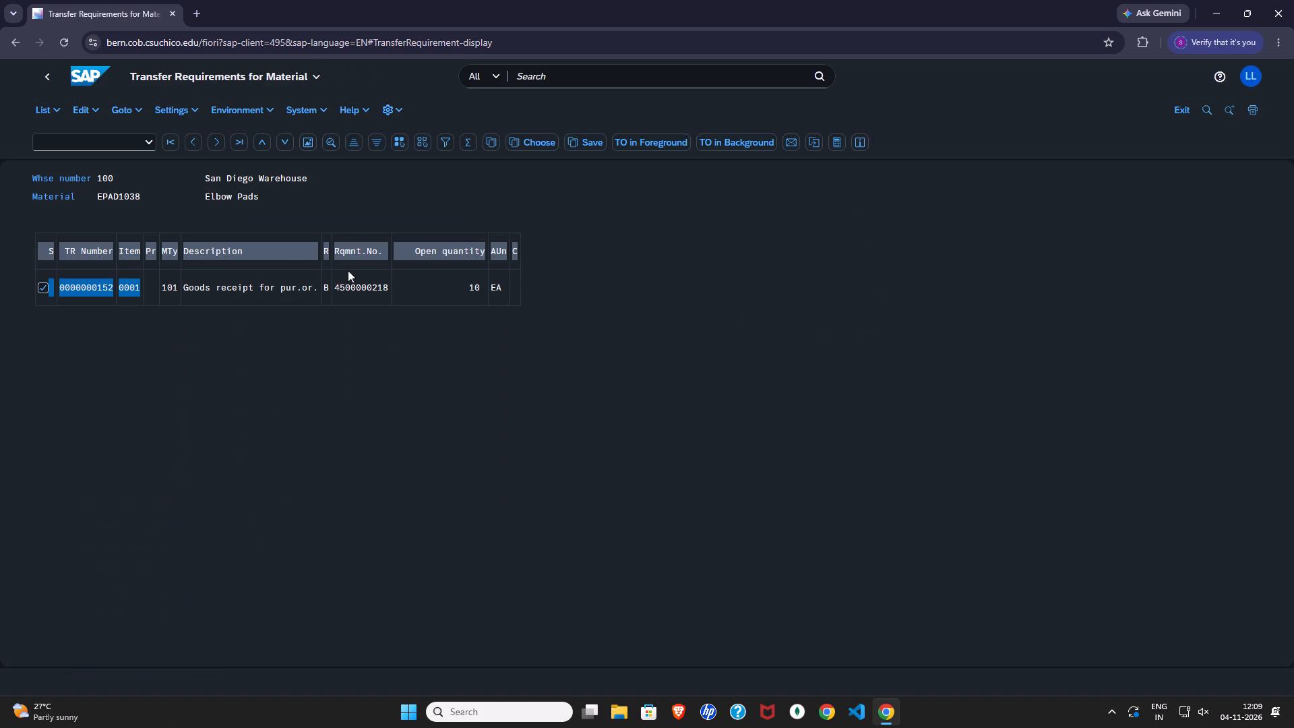
# Start a foreground transfer order for the EPAD1038 requirement and generate a putaway item from the palletization quantity of 10.
pyautogui.click(390, 433)
pyautogui.click(642, 143)
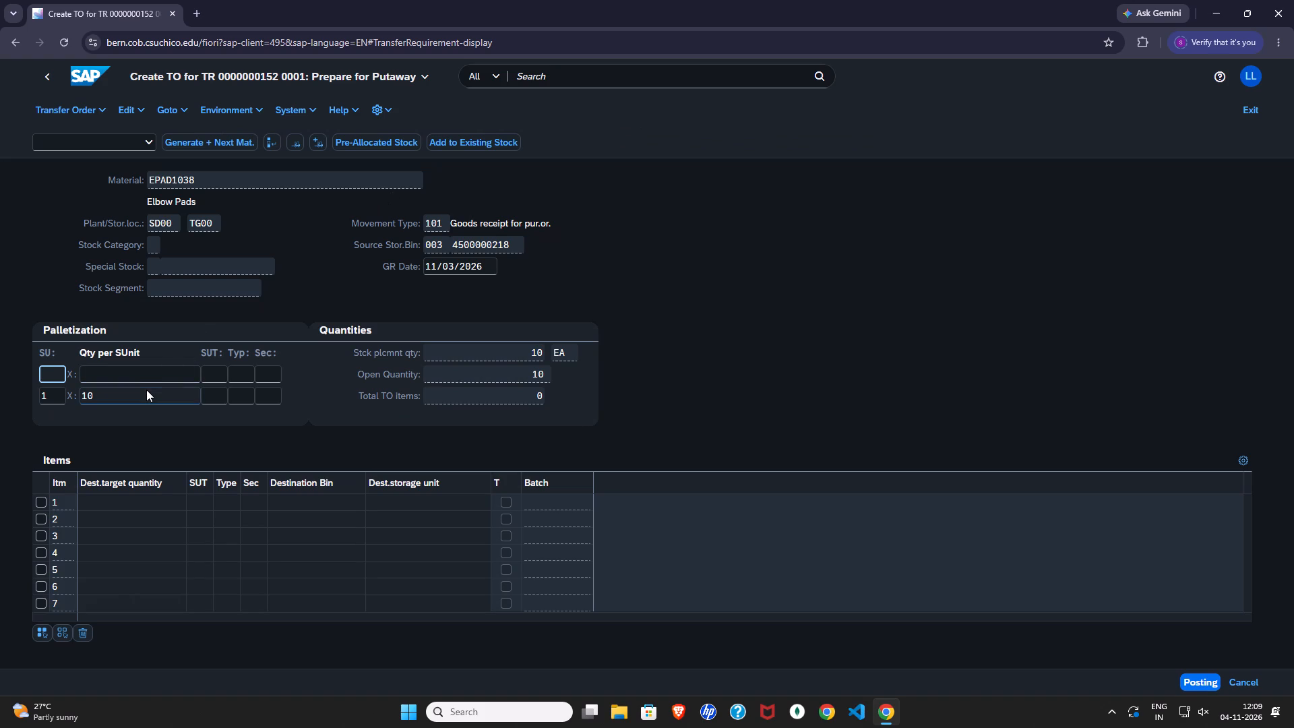
pyautogui.click(145, 393)
pyautogui.press('Return')
# Set the first putaway item's destination storage type to 001 Shelf Storage and its storage section to 001.
pyautogui.click(231, 493)
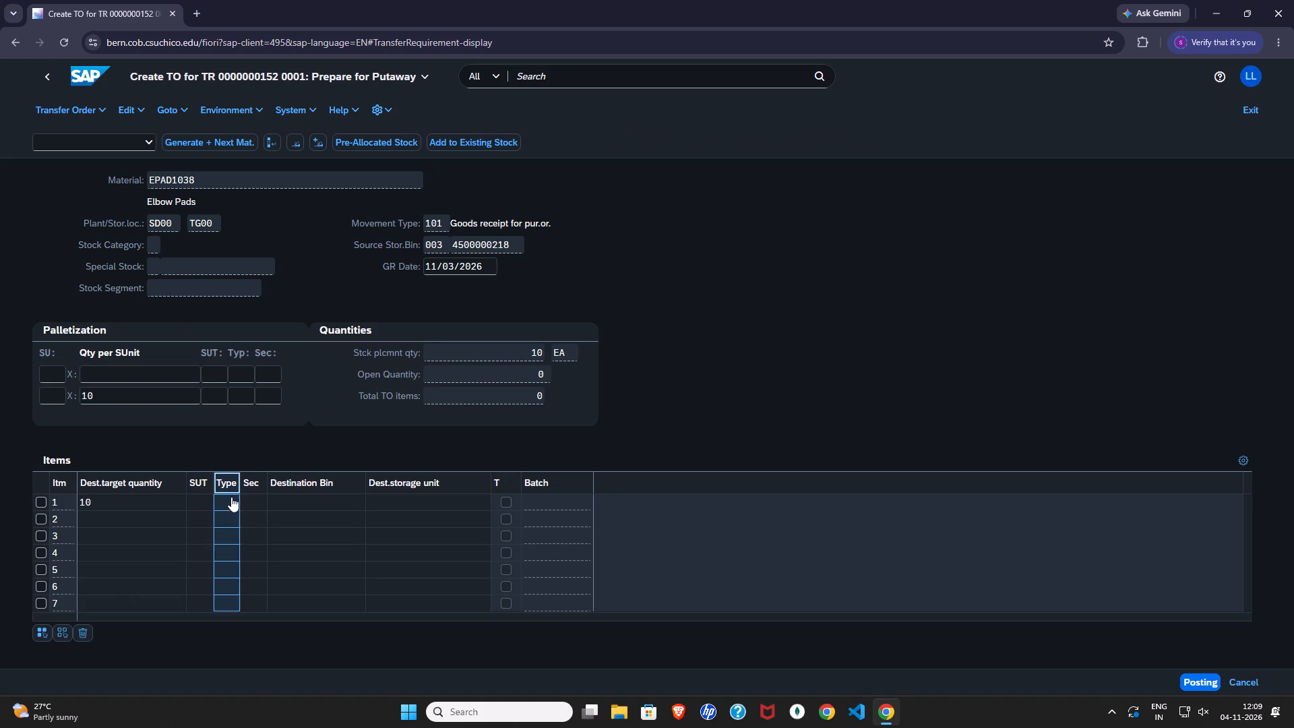
pyautogui.click(232, 502)
pyautogui.click(243, 502)
pyautogui.click(223, 502)
pyautogui.write('001')
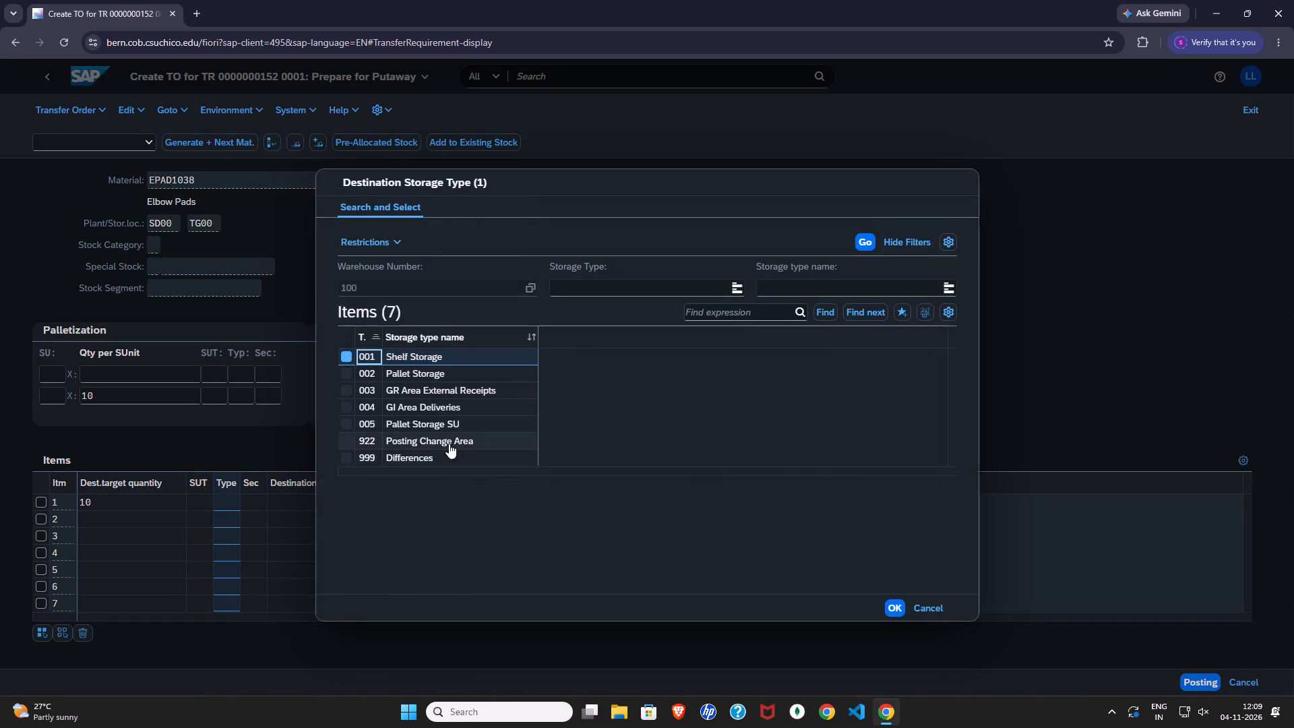
pyautogui.click(398, 359)
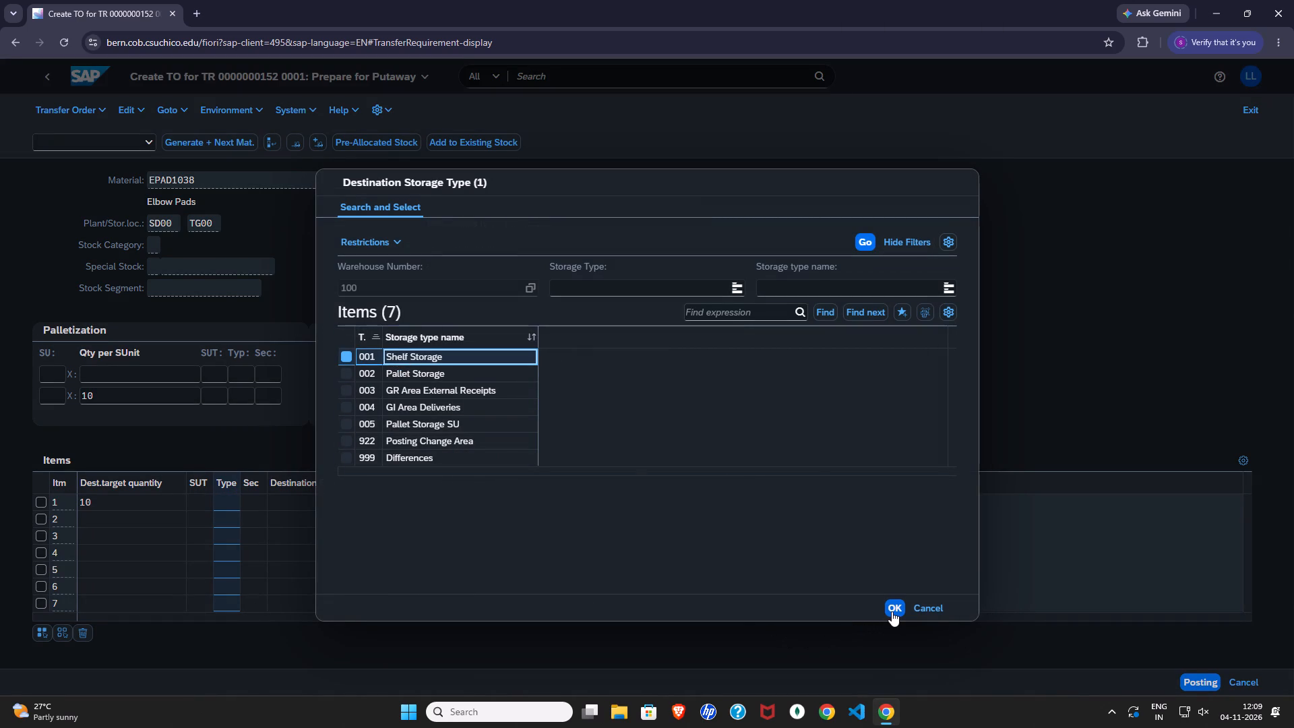
pyautogui.click(892, 611)
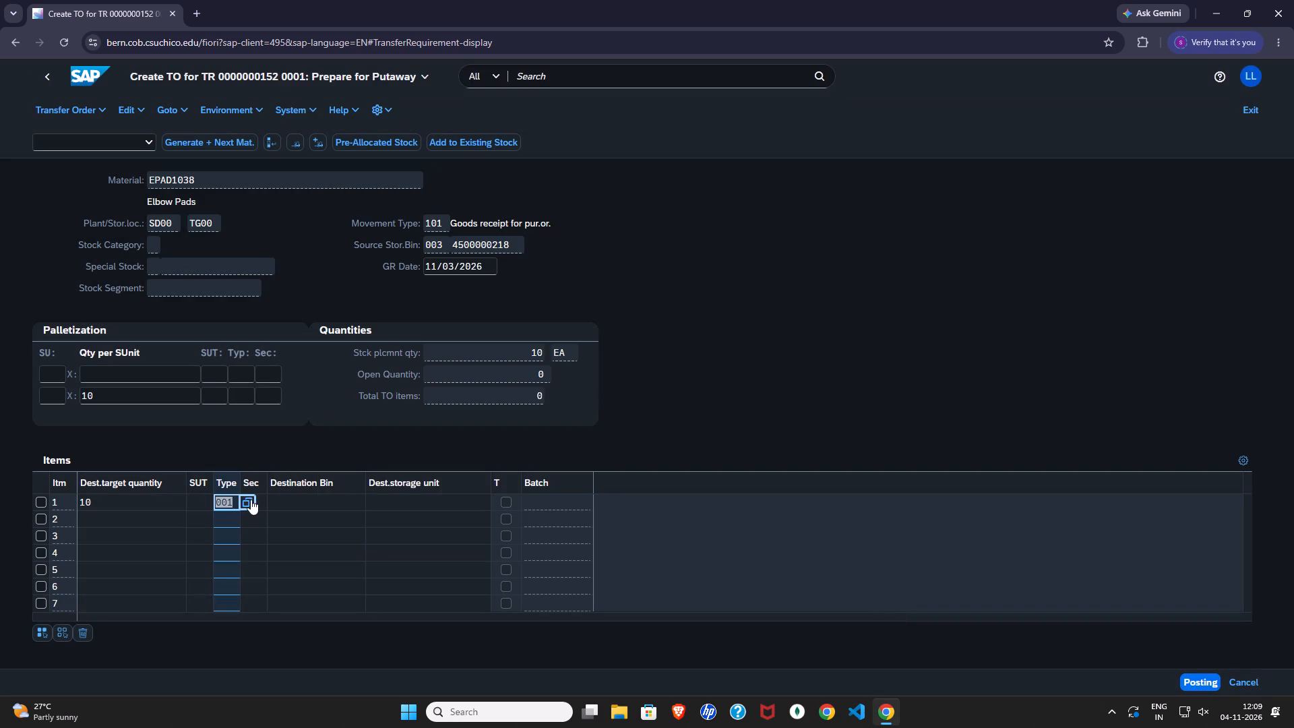
pyautogui.click(260, 504)
pyautogui.write('001')
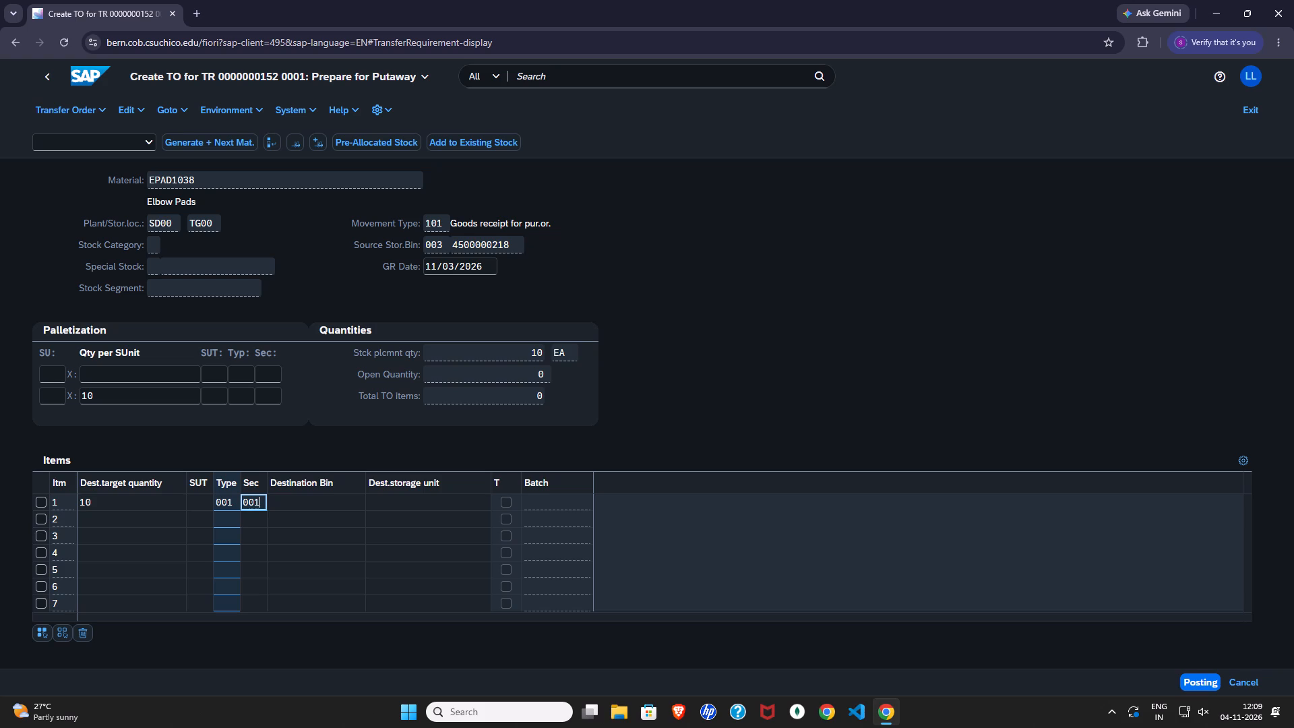
pyautogui.click(740, 404)
# Set the first putaway item's destination bin to STBN-1-038, post the transfer order, and return to the home page.
pyautogui.click(297, 512)
pyautogui.click(305, 504)
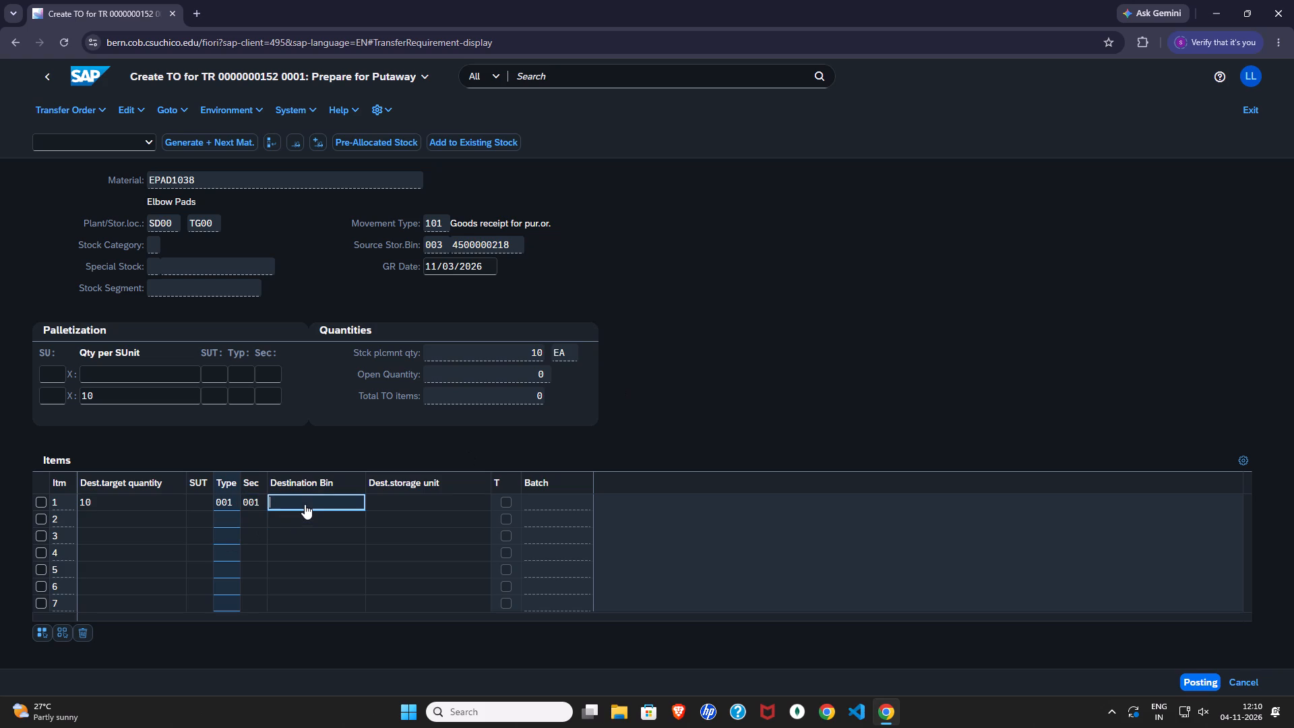
pyautogui.press('s')
pyautogui.press('t')
pyautogui.click(301, 522)
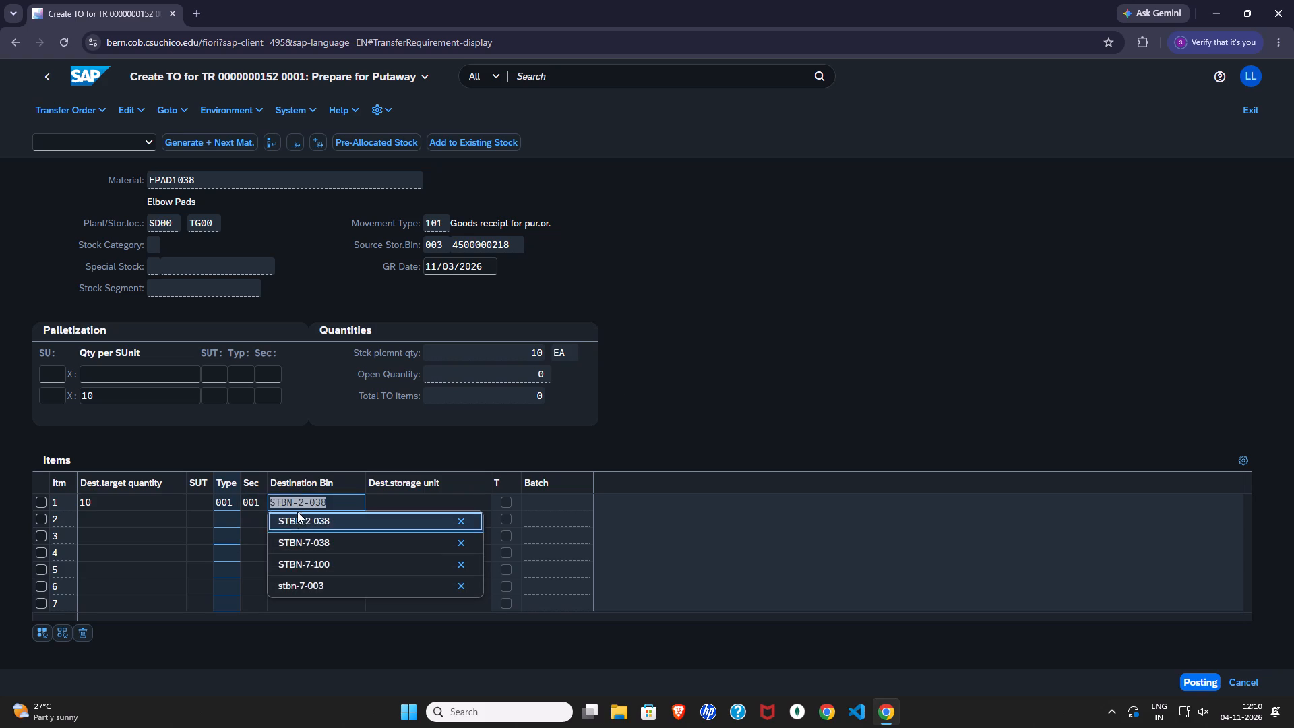
pyautogui.click(303, 504)
pyautogui.press('BackSpace')
pyautogui.press('1')
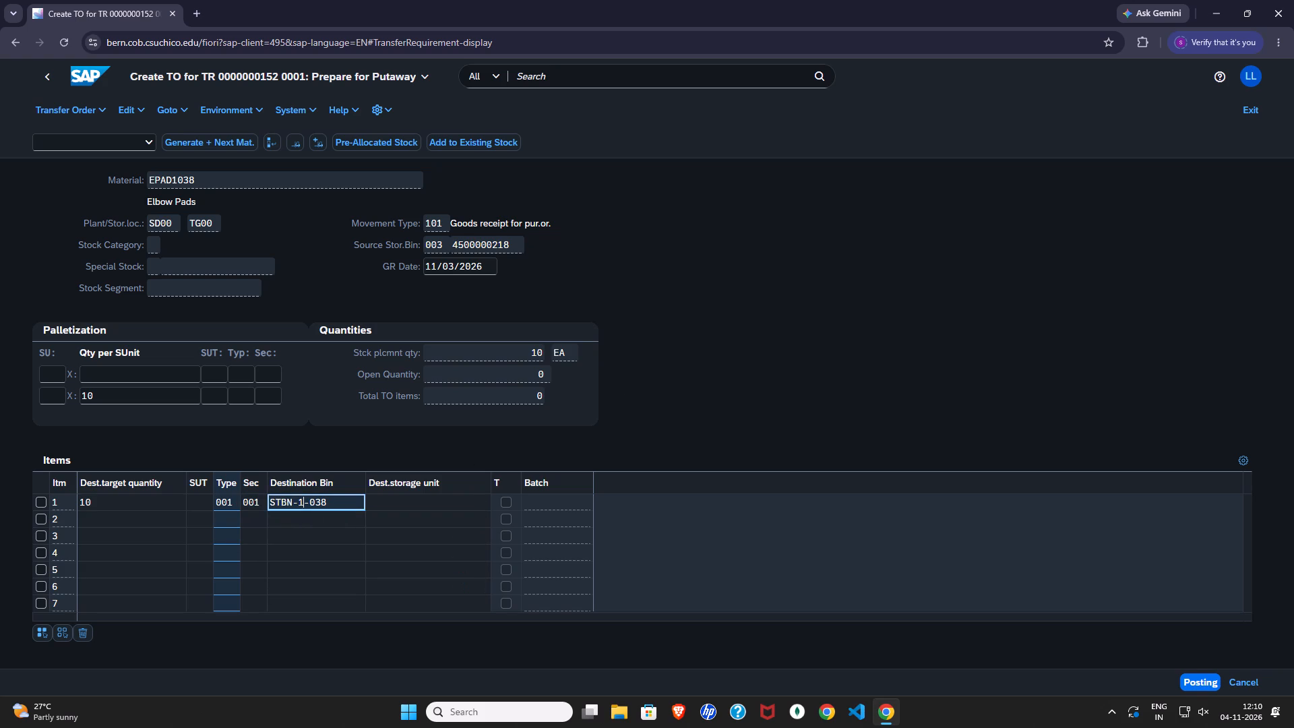
pyautogui.click(859, 320)
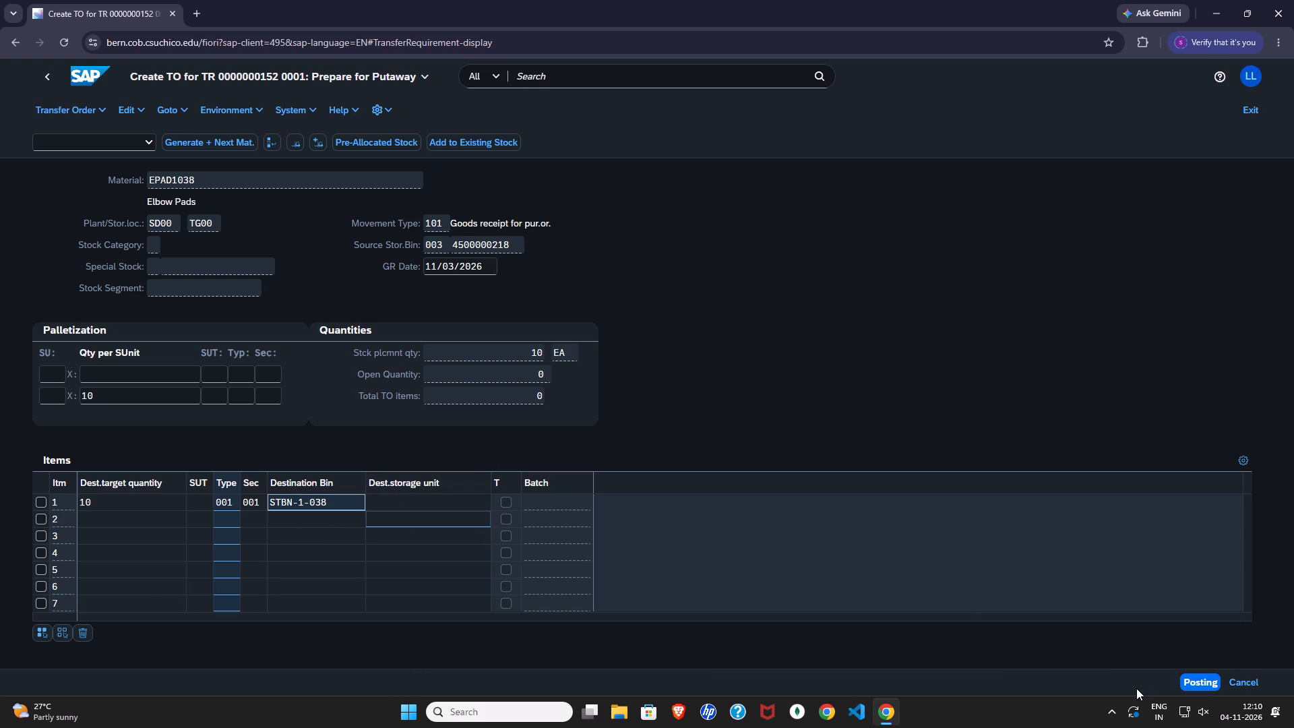
pyautogui.click(1194, 683)
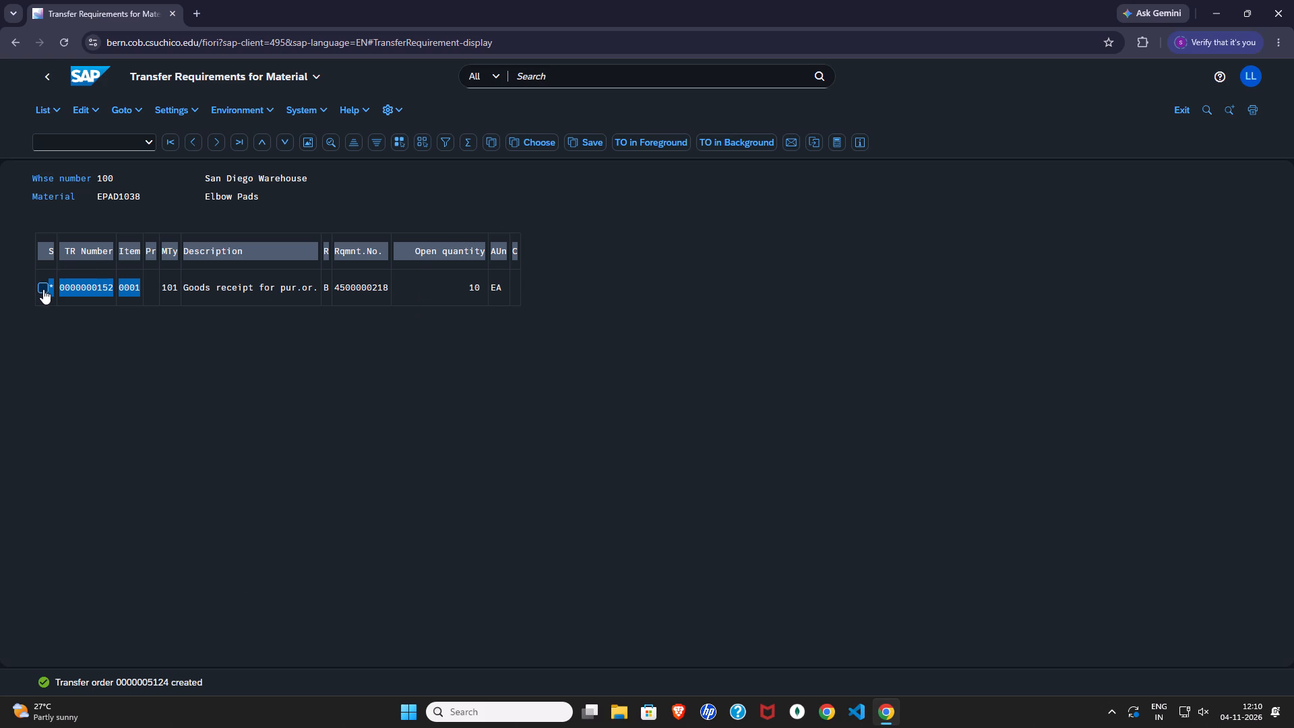
pyautogui.click(45, 82)
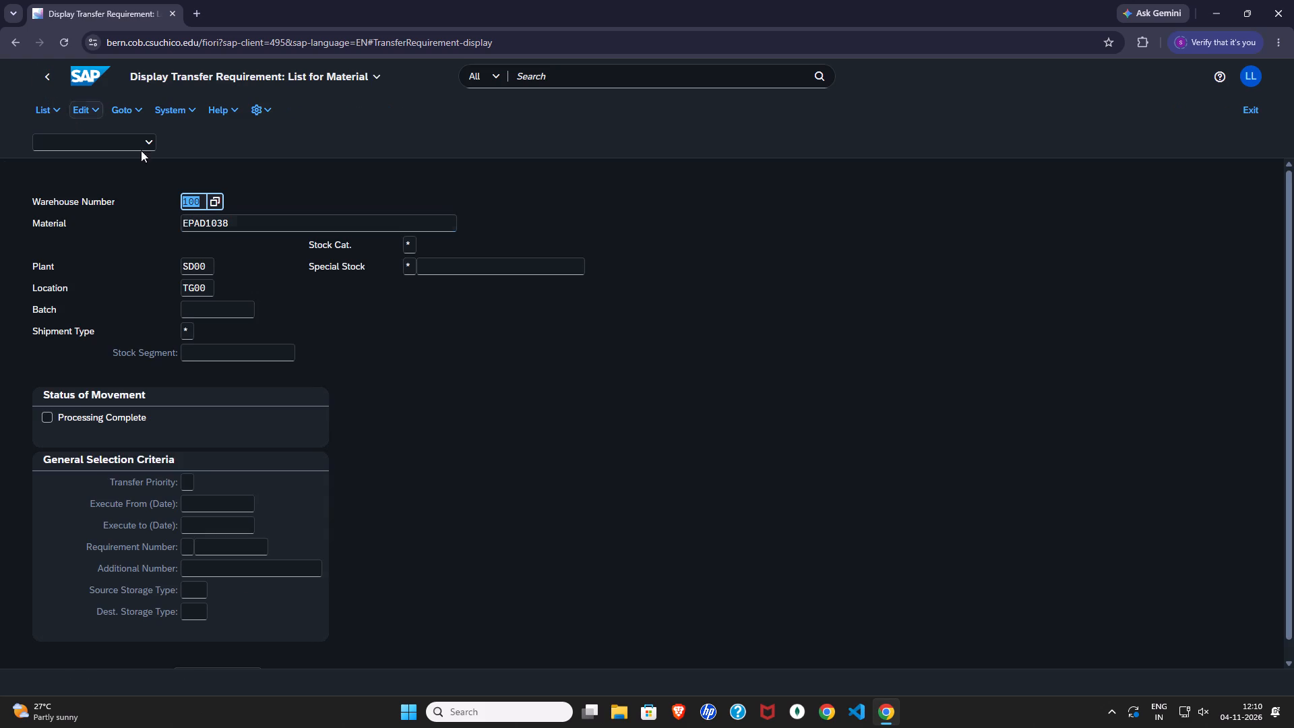
pyautogui.click(45, 78)
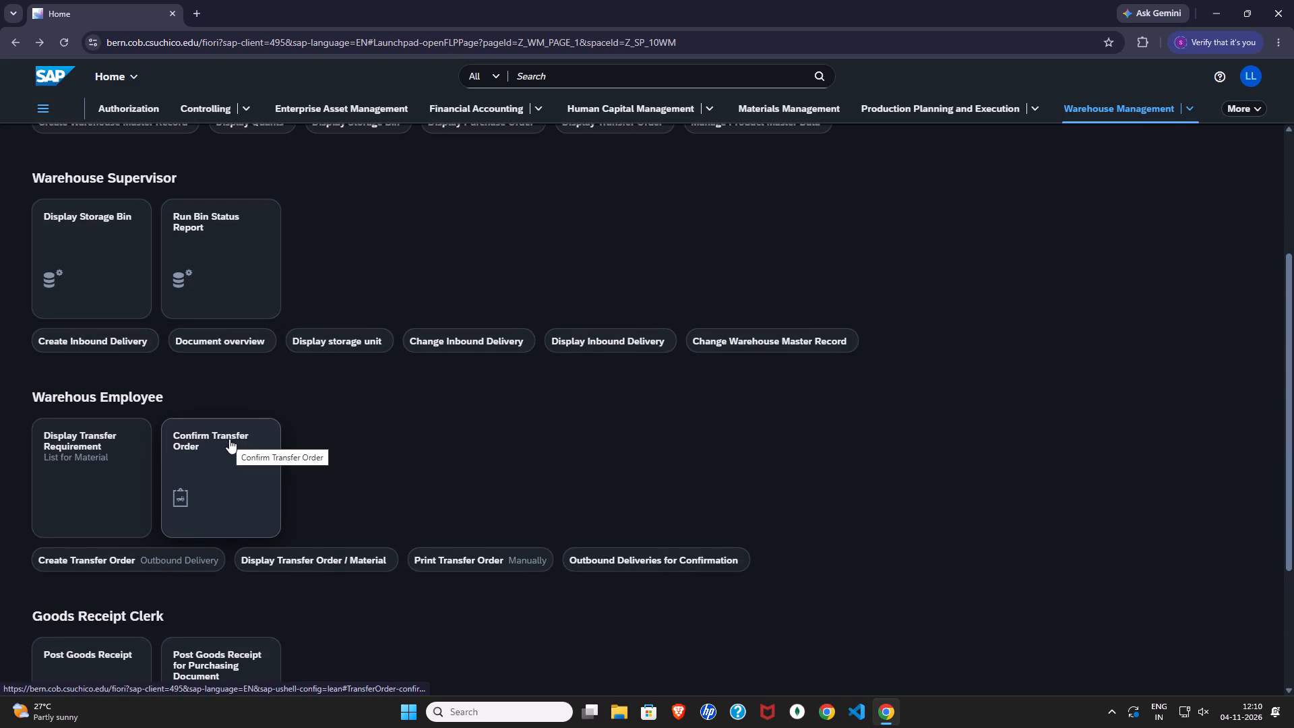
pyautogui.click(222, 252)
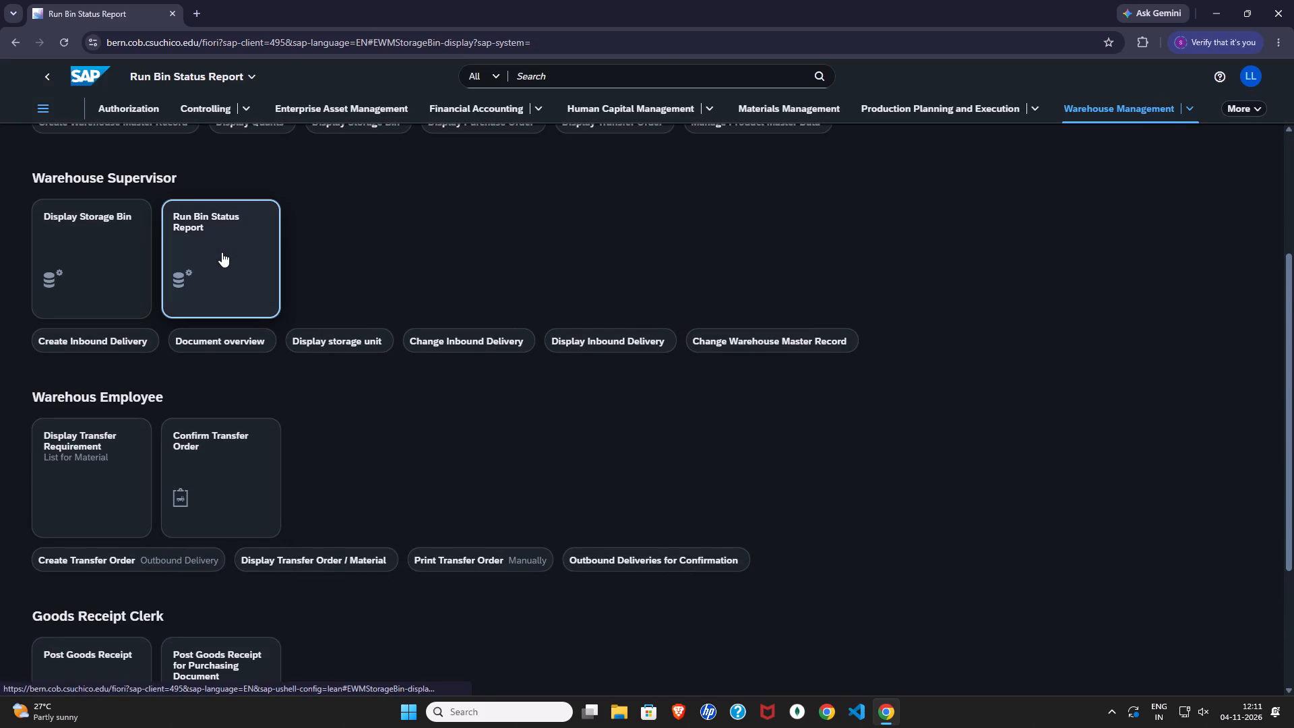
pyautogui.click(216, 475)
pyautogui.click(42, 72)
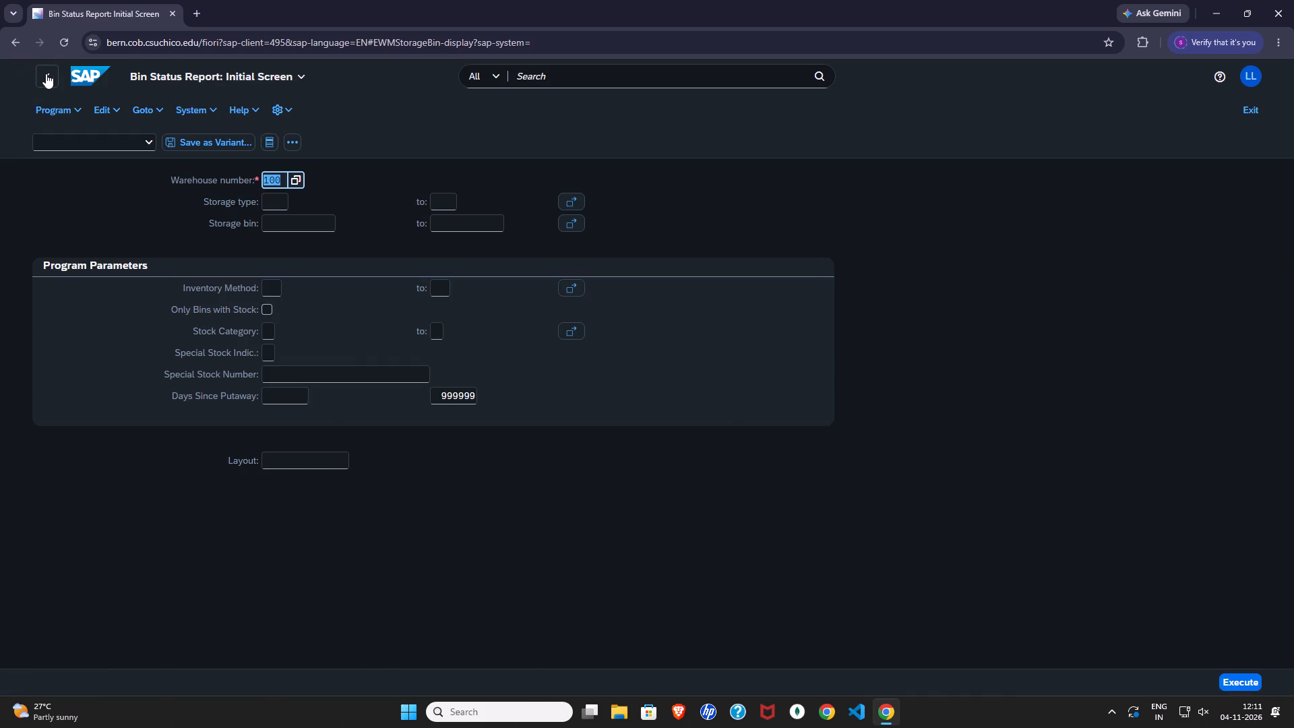
# Confirm transfer order 5124 in warehouse 100 with pick and transfer, post it, and return to the home page.
pyautogui.click(245, 458)
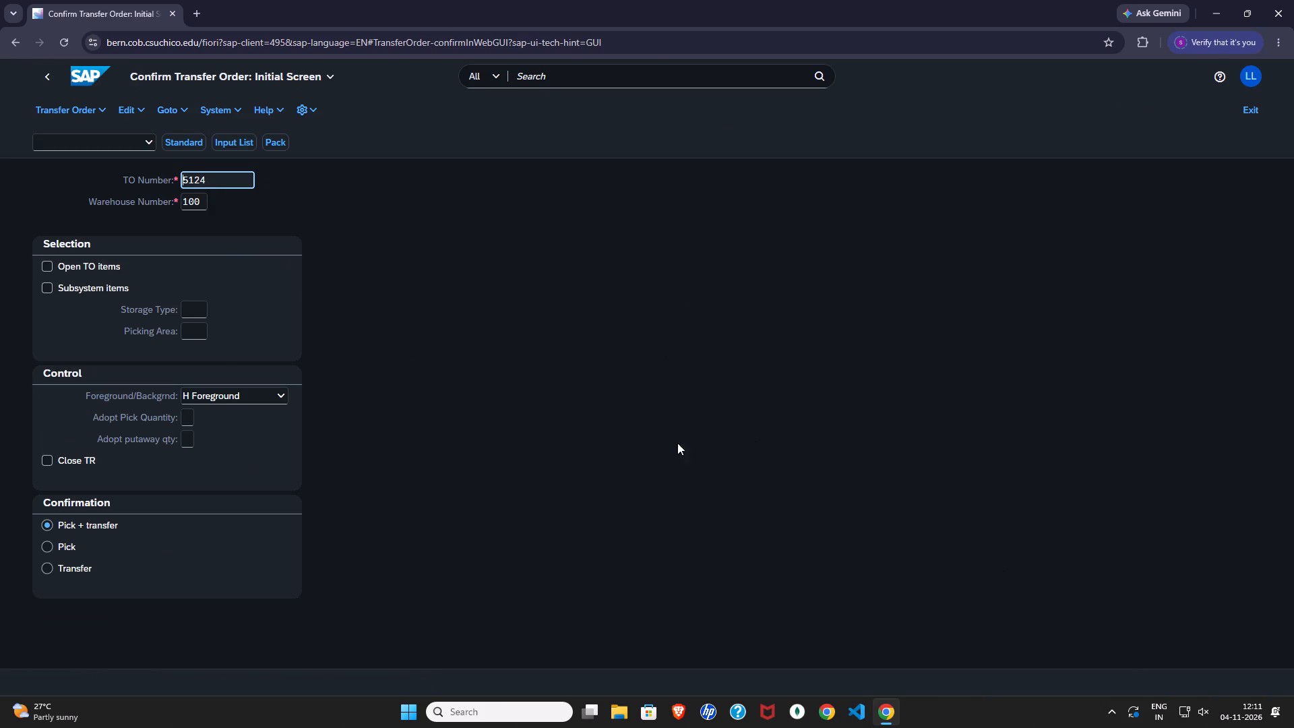
pyautogui.click(230, 181)
pyautogui.press('Return')
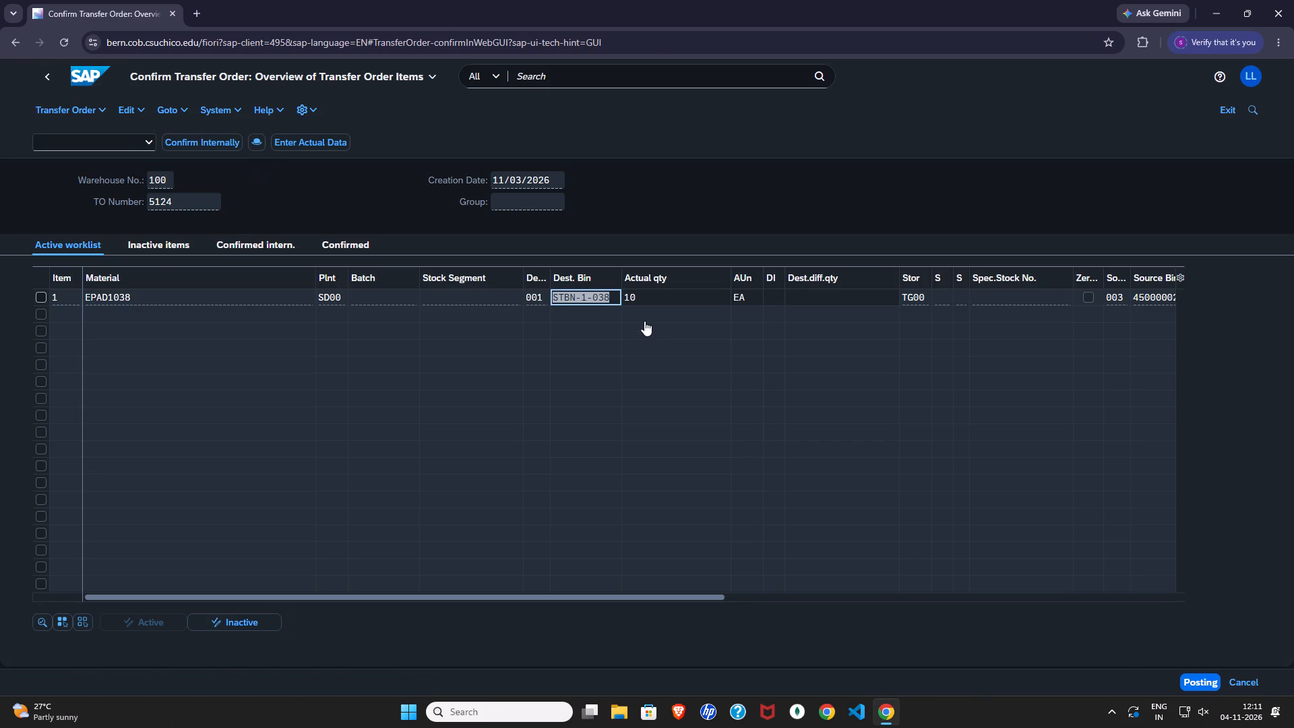
pyautogui.click(1202, 684)
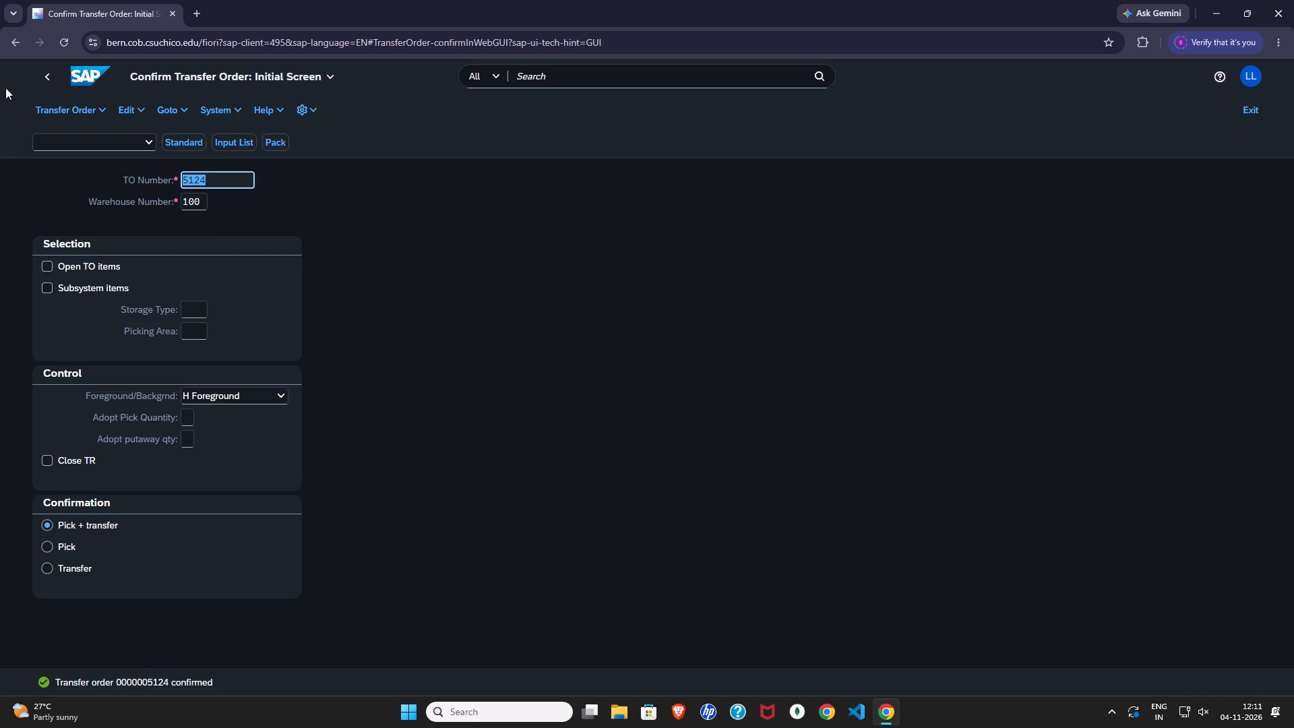
pyautogui.click(37, 80)
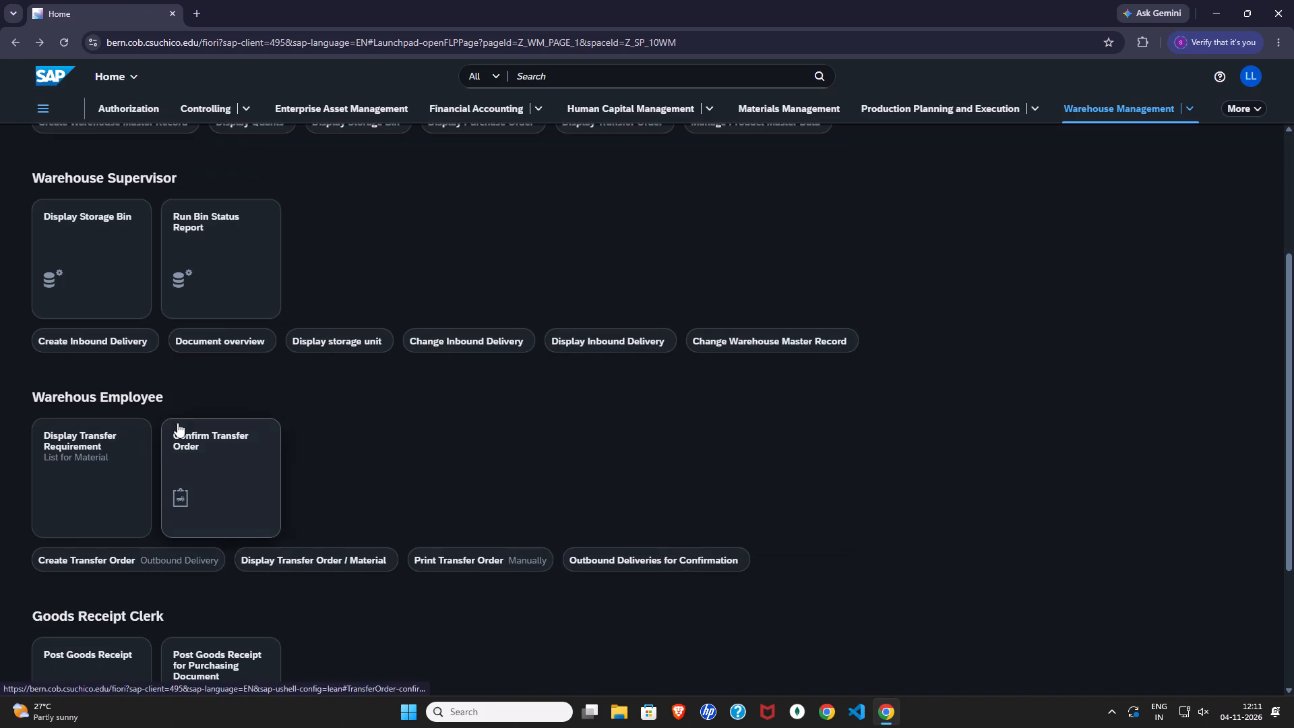
# Open the bin status report for the warehouse supervisor.
pyautogui.click(189, 278)
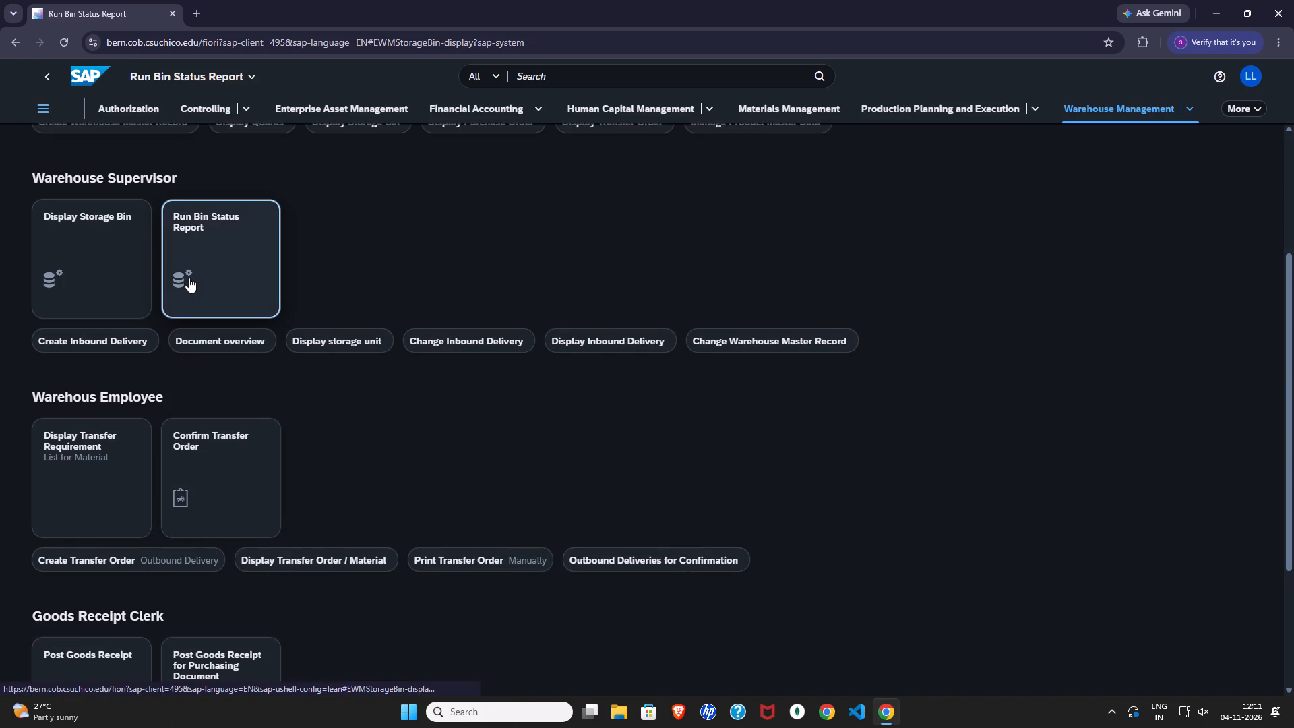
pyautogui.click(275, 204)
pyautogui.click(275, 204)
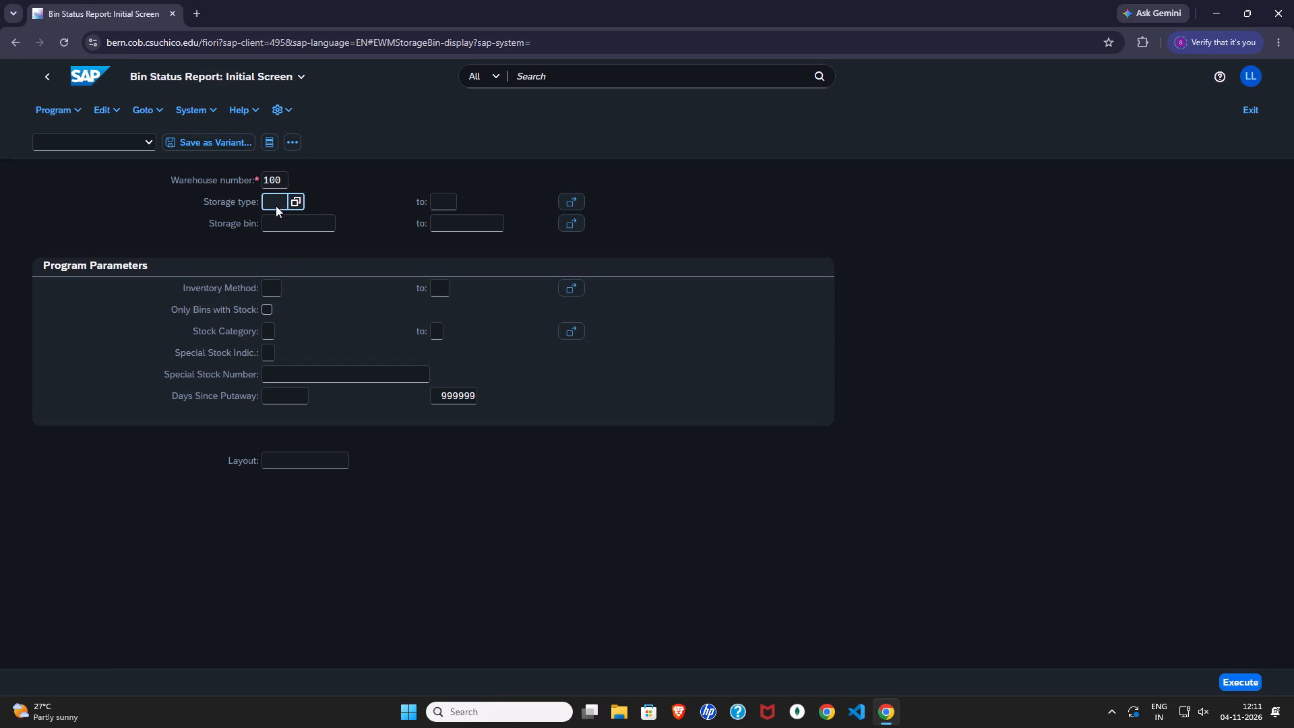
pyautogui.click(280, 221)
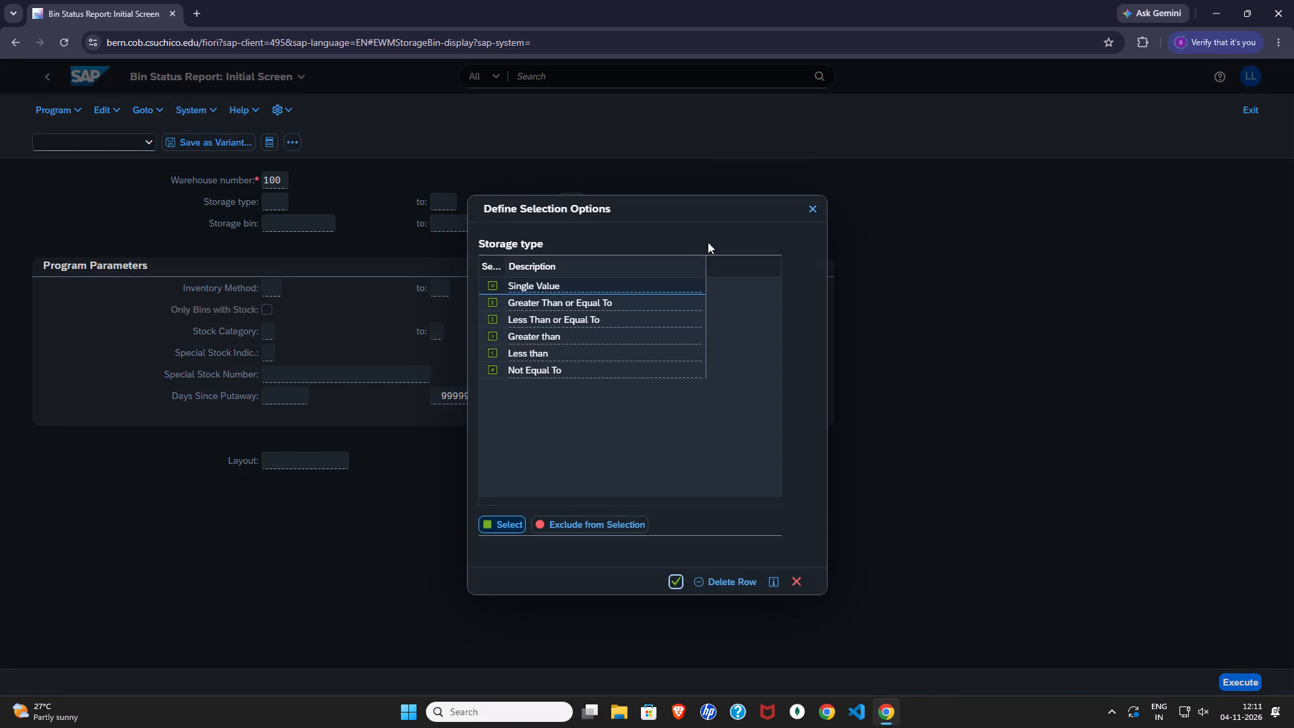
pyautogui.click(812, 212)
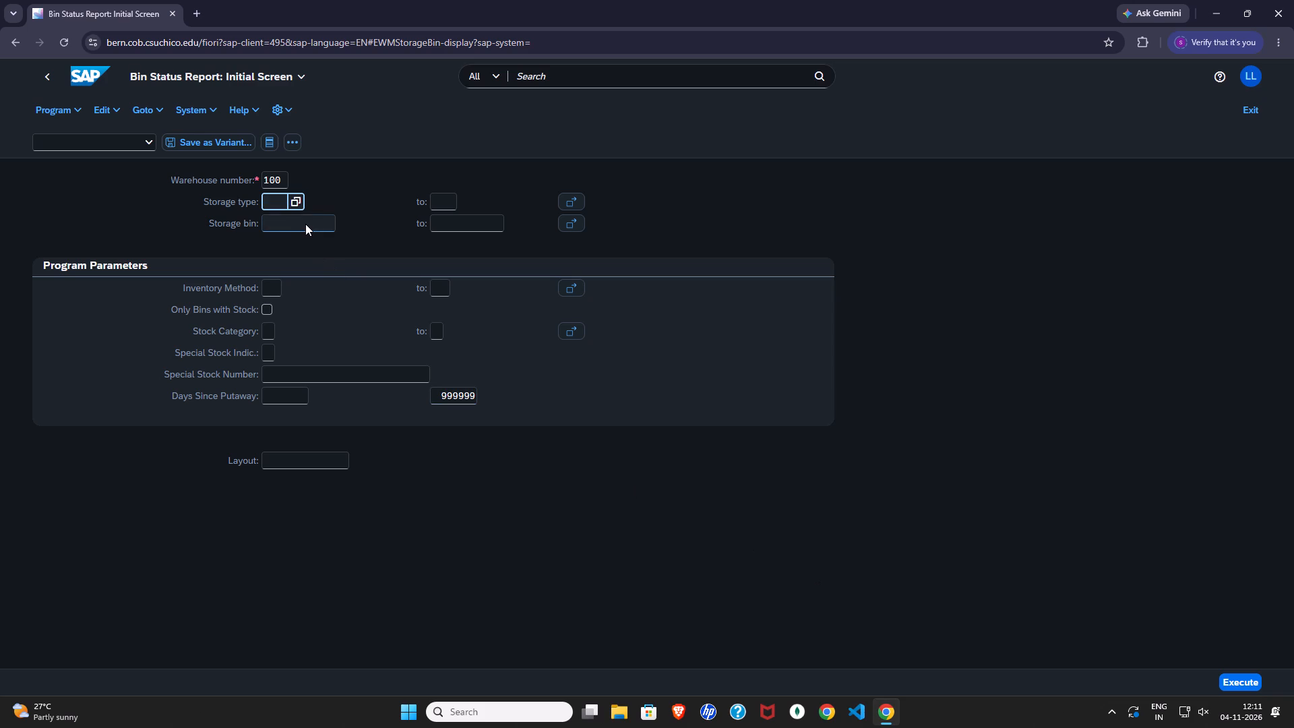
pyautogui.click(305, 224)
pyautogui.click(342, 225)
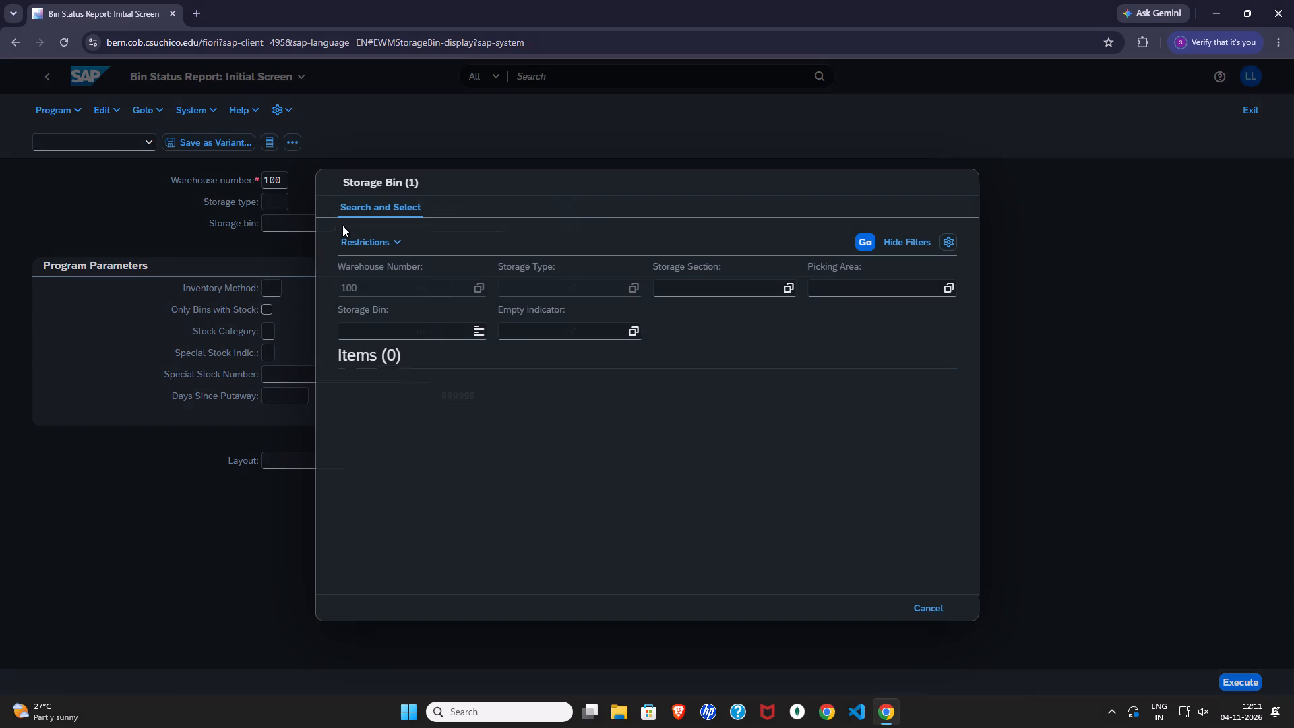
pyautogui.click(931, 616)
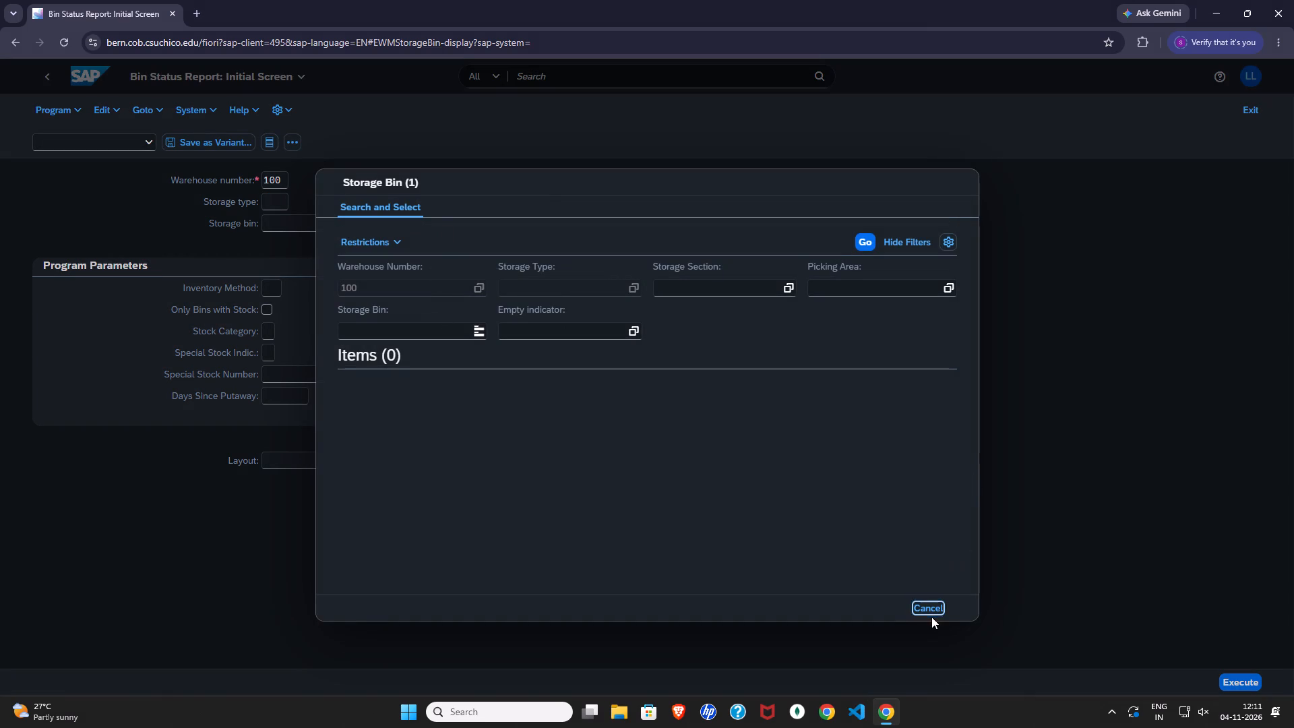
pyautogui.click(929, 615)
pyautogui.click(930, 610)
# Run the bin status report in warehouse 100 for storage bins matching stbn*038.
pyautogui.click(299, 222)
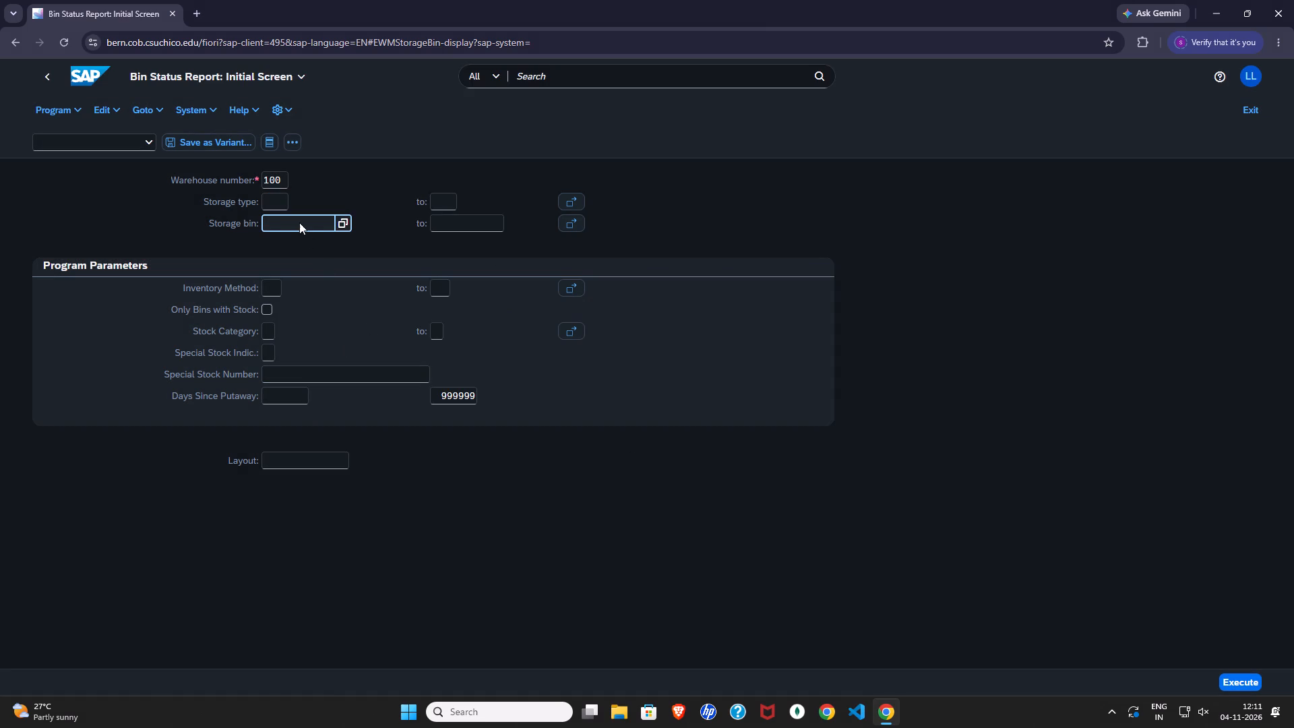
pyautogui.write('stbbn')
pyautogui.press('BackSpace')
pyautogui.press('BackSpace')
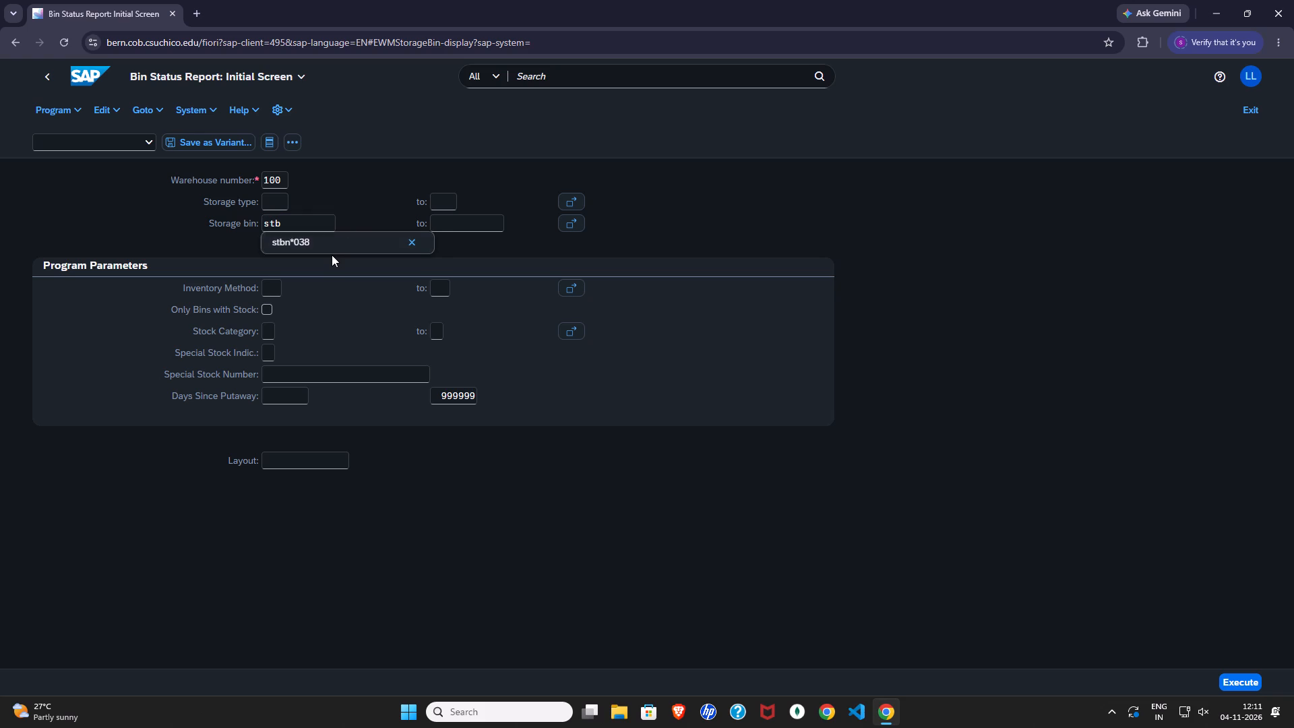
pyautogui.click(332, 255)
pyautogui.click(304, 228)
pyautogui.press('n')
pyautogui.hotkey('shift', '*')
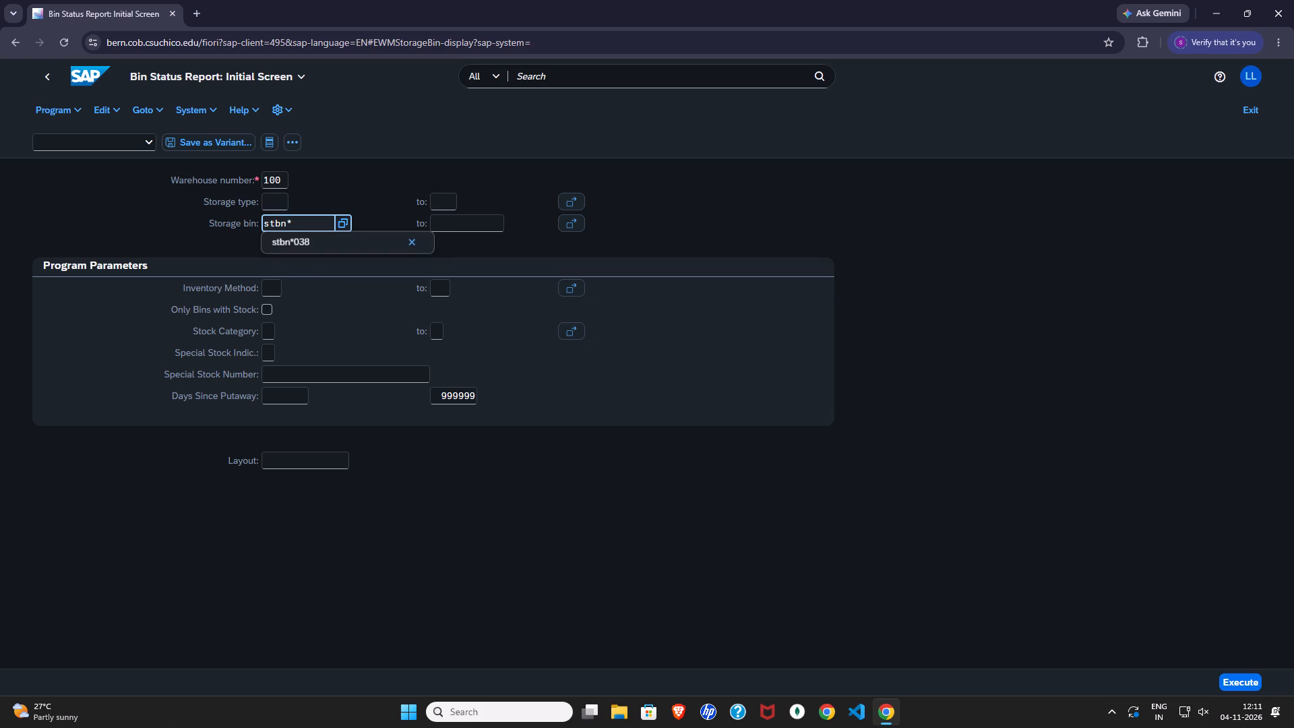
pyautogui.click(343, 247)
pyautogui.click(420, 520)
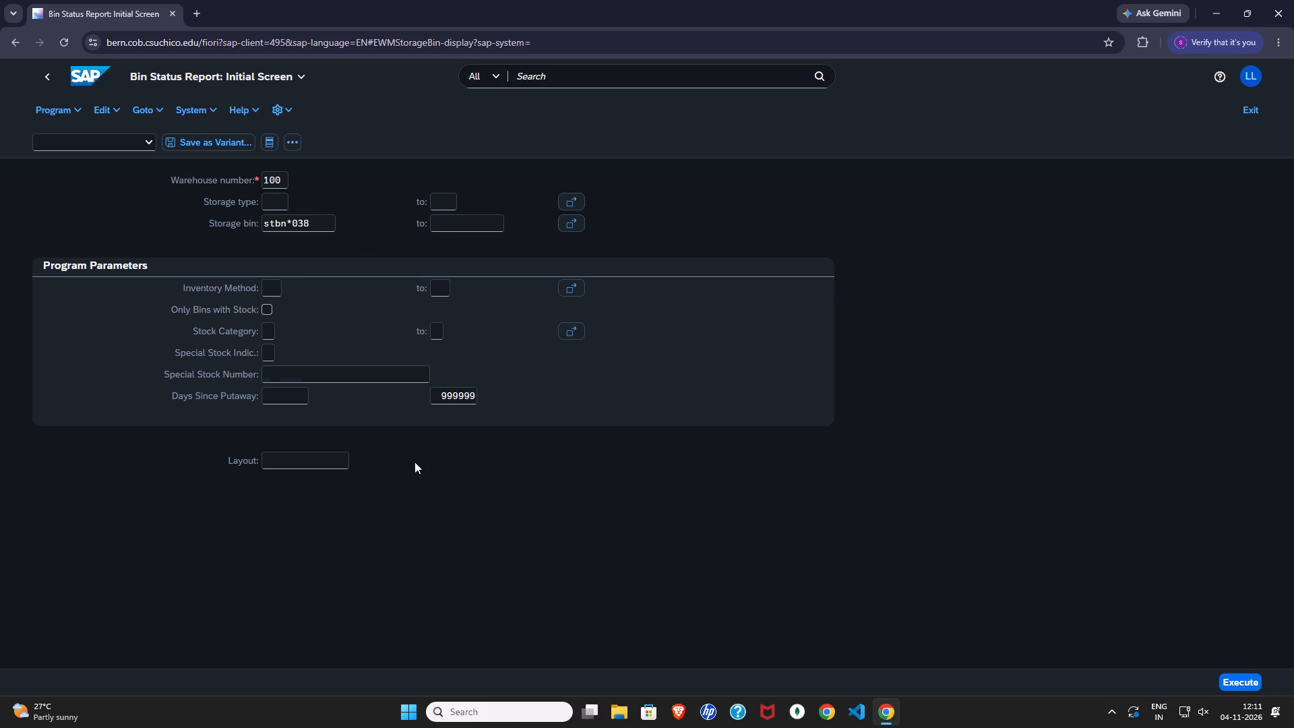
pyautogui.click(1258, 678)
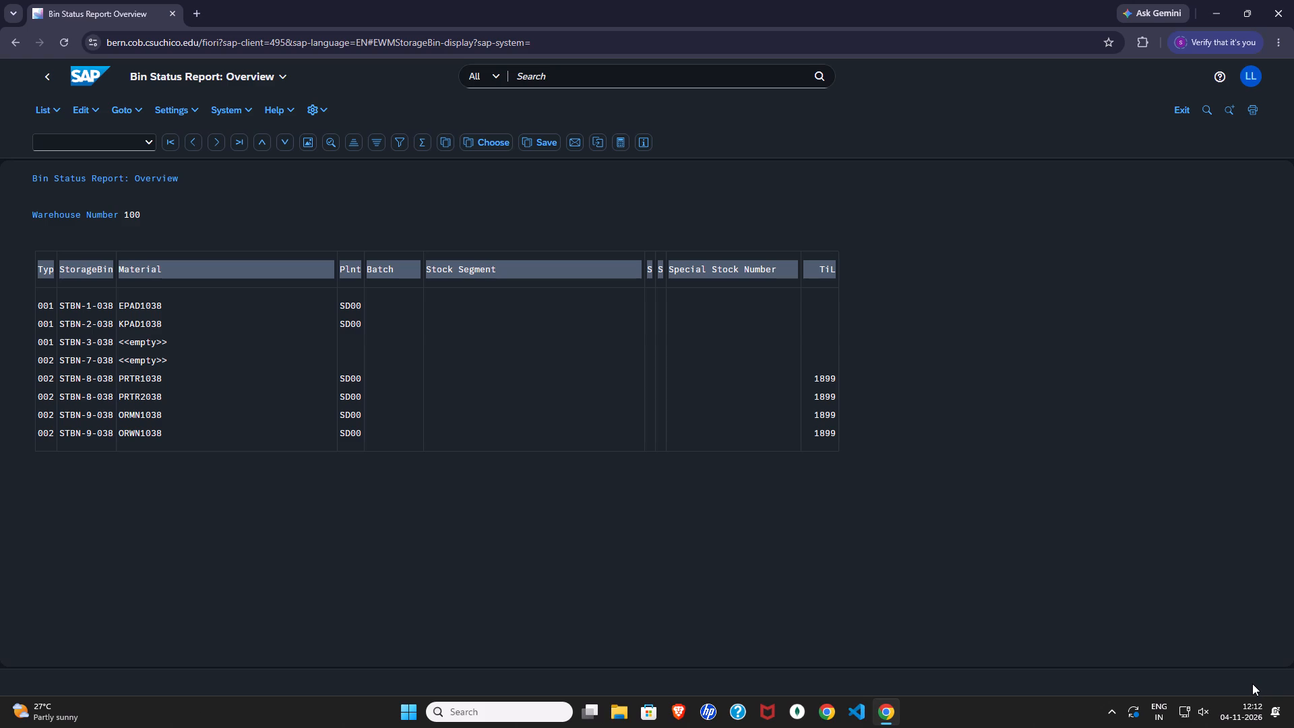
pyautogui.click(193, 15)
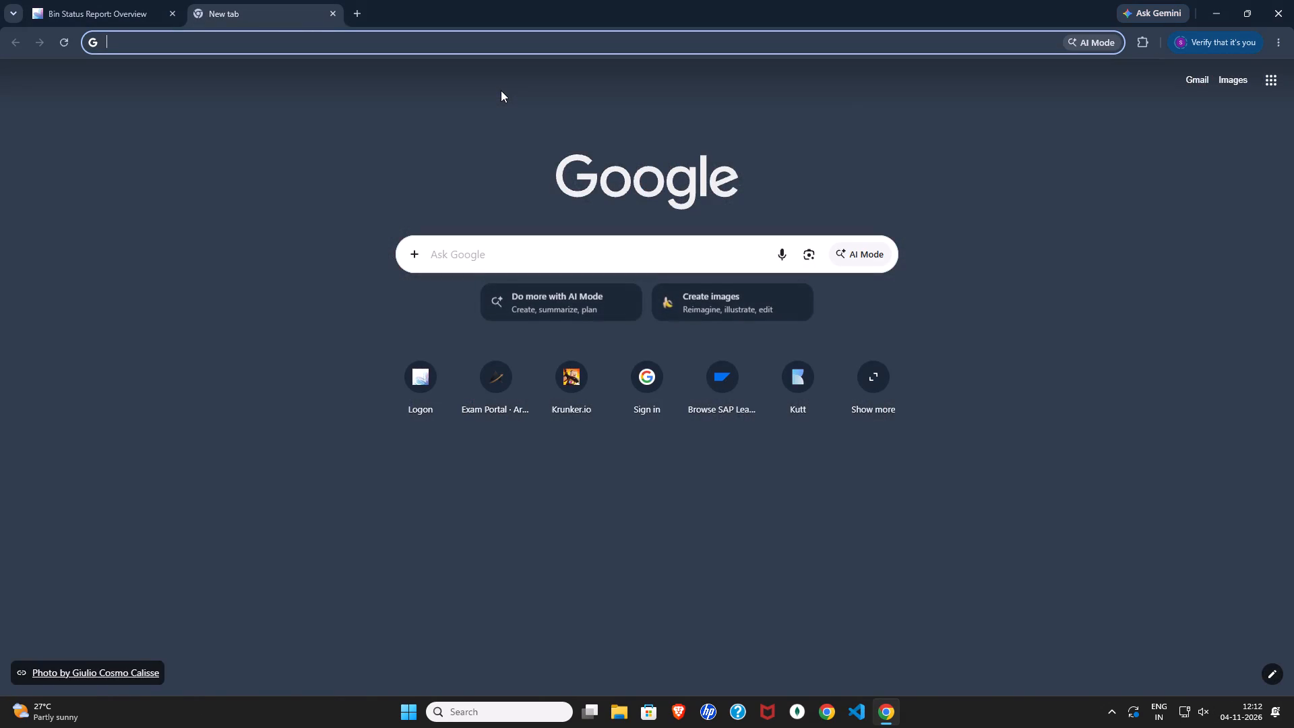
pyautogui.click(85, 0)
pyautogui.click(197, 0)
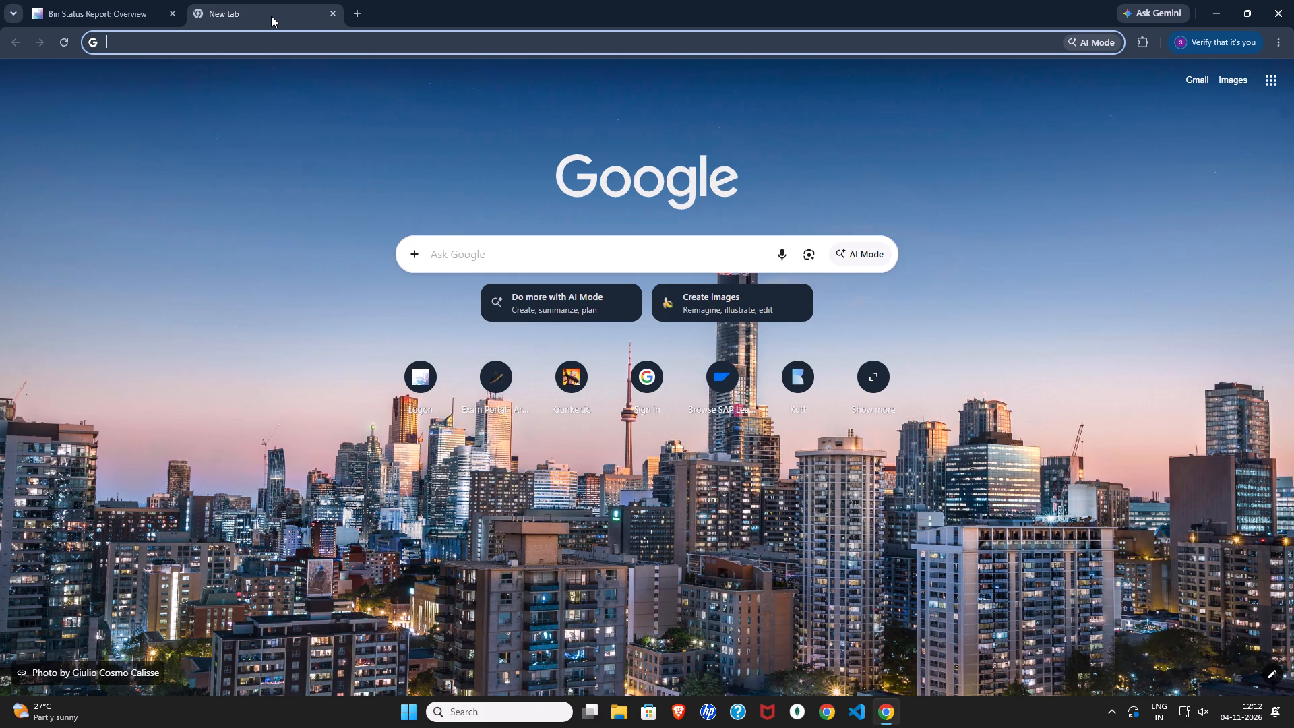
# Close the browser window.
pyautogui.click(1293, 0)
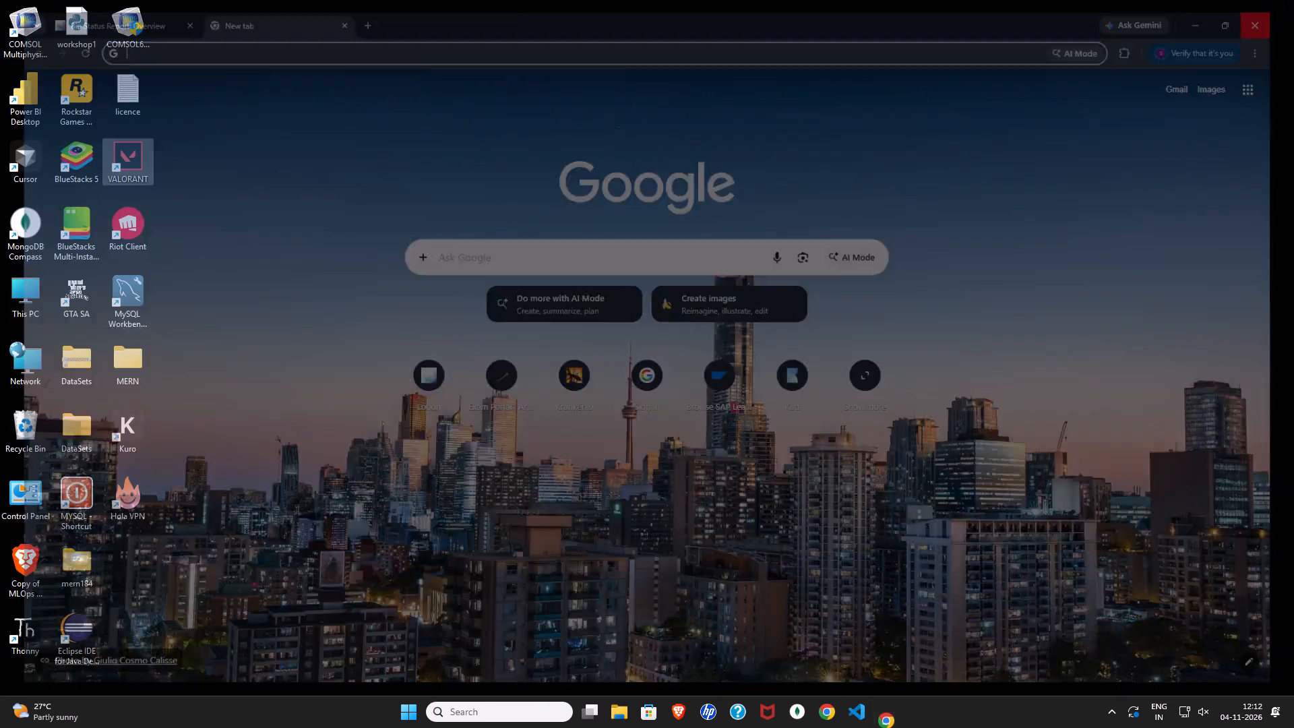
# Bring up the computer's power options.
pyautogui.click(418, 717)
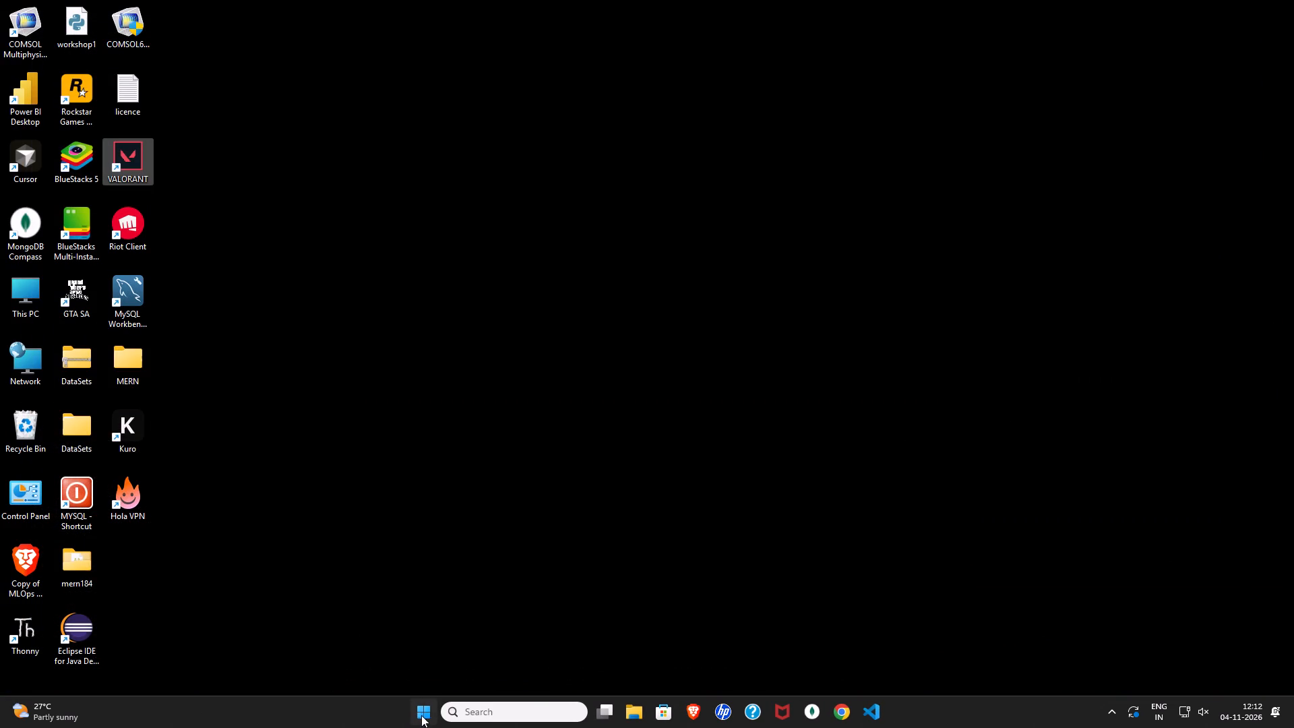
pyautogui.click(876, 665)
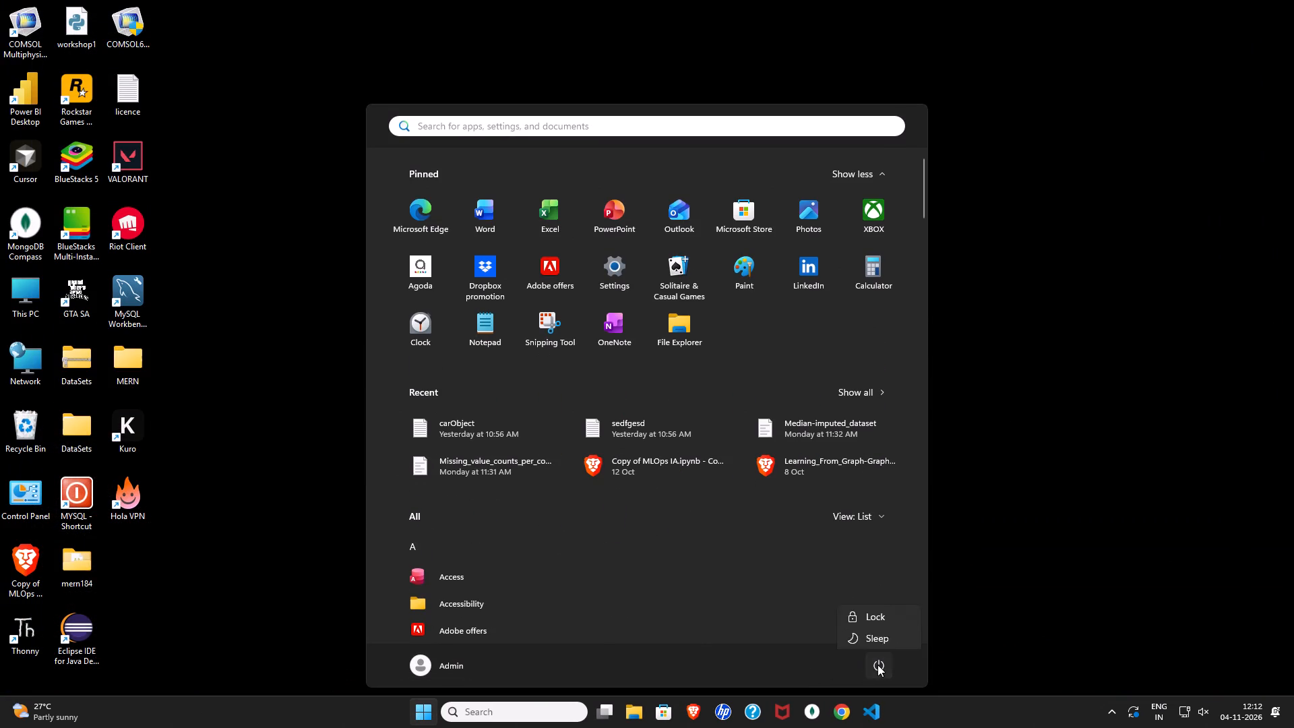